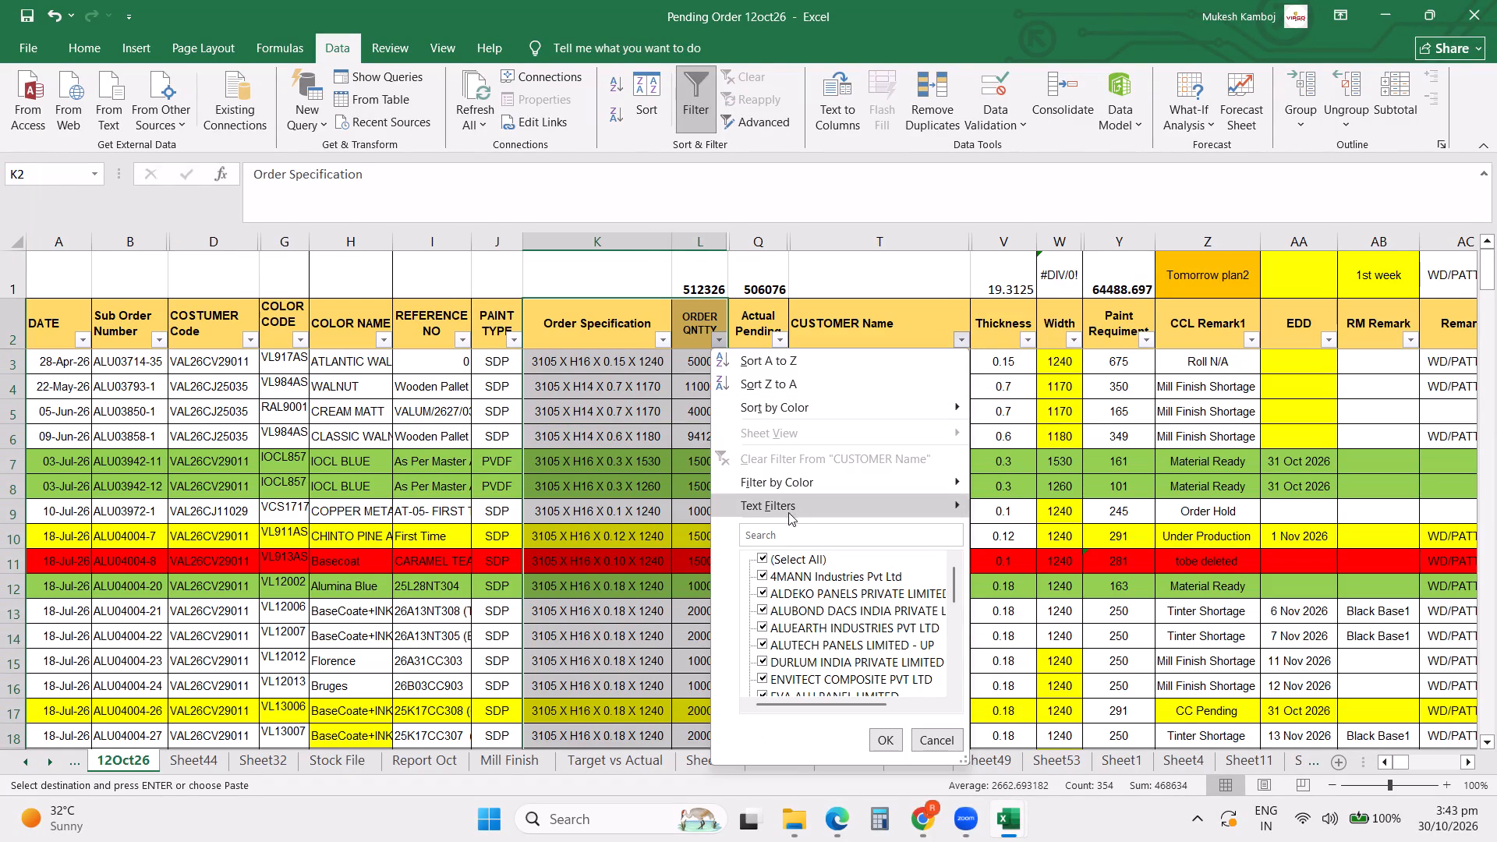
Filter the CUSTOMER Name column to UMIYA FLEXIFOAM PVT LTD by searching "umi", and select the first filtered order's customer code cell.
click(783, 529)
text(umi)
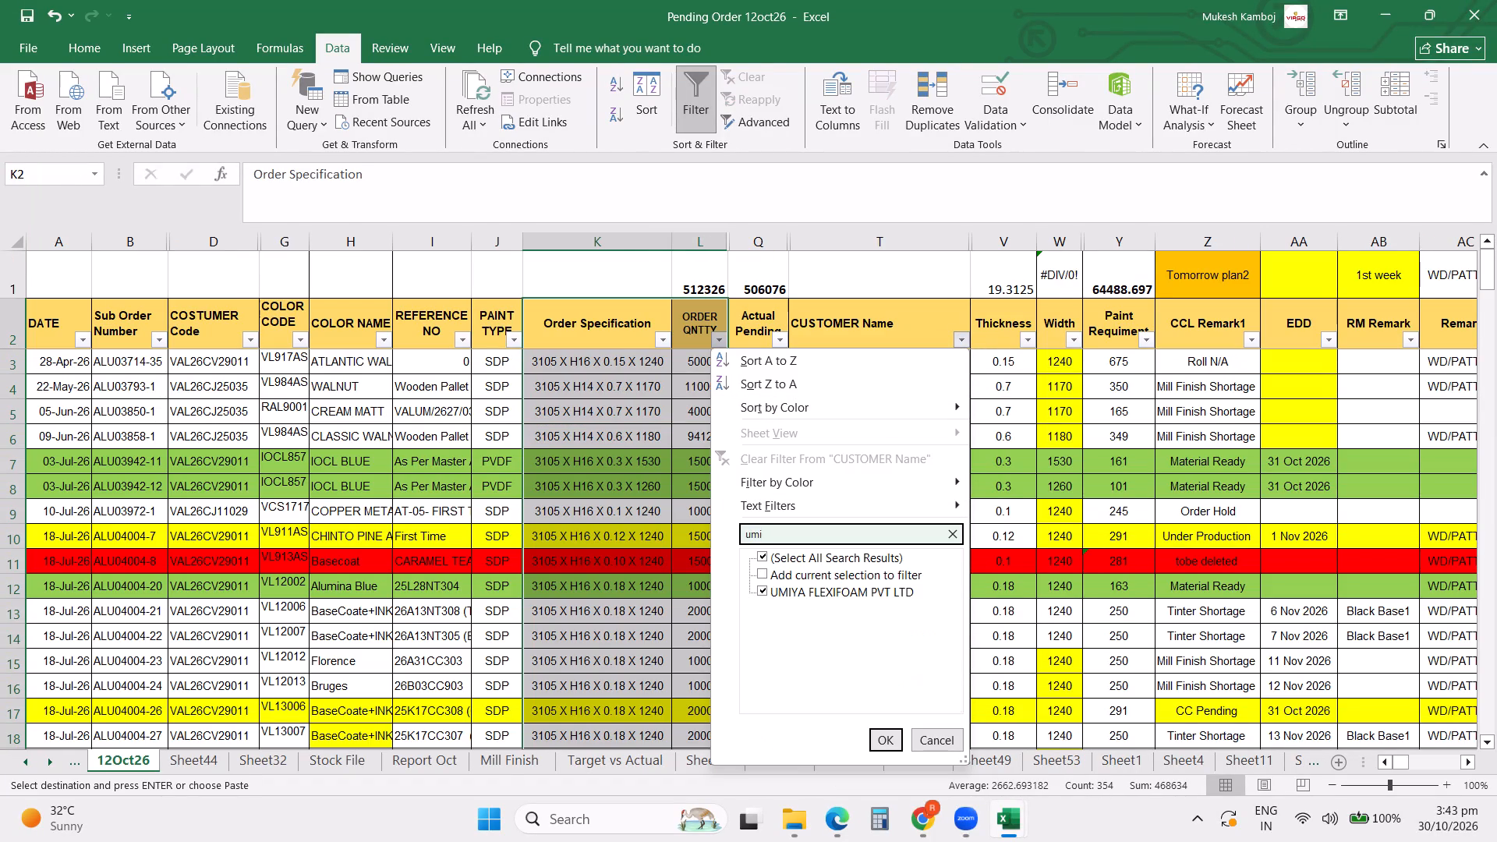
click(897, 745)
scroll(441, 473, up, 4)
click(198, 359)
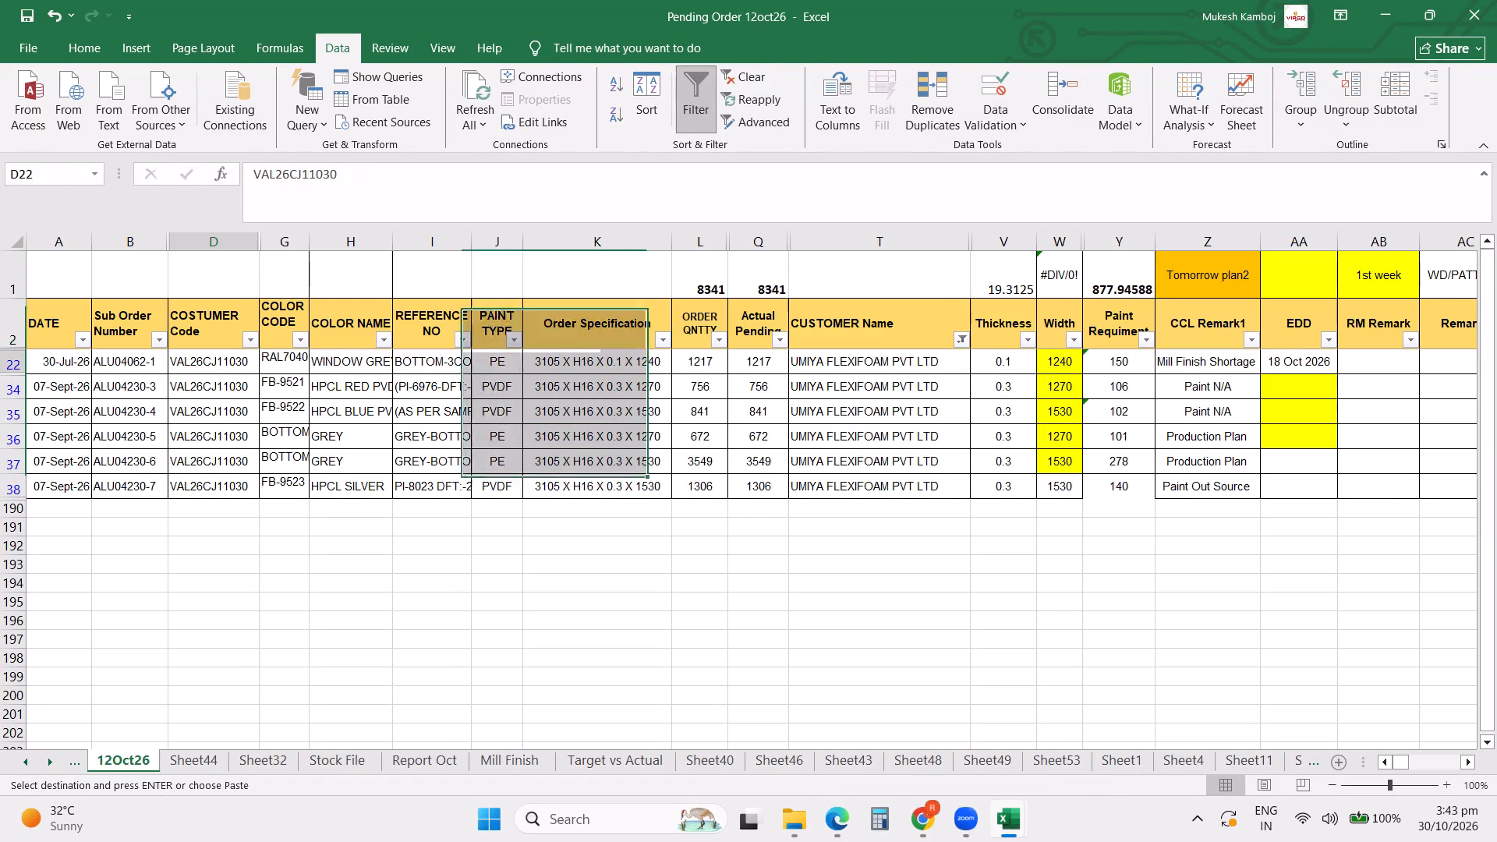
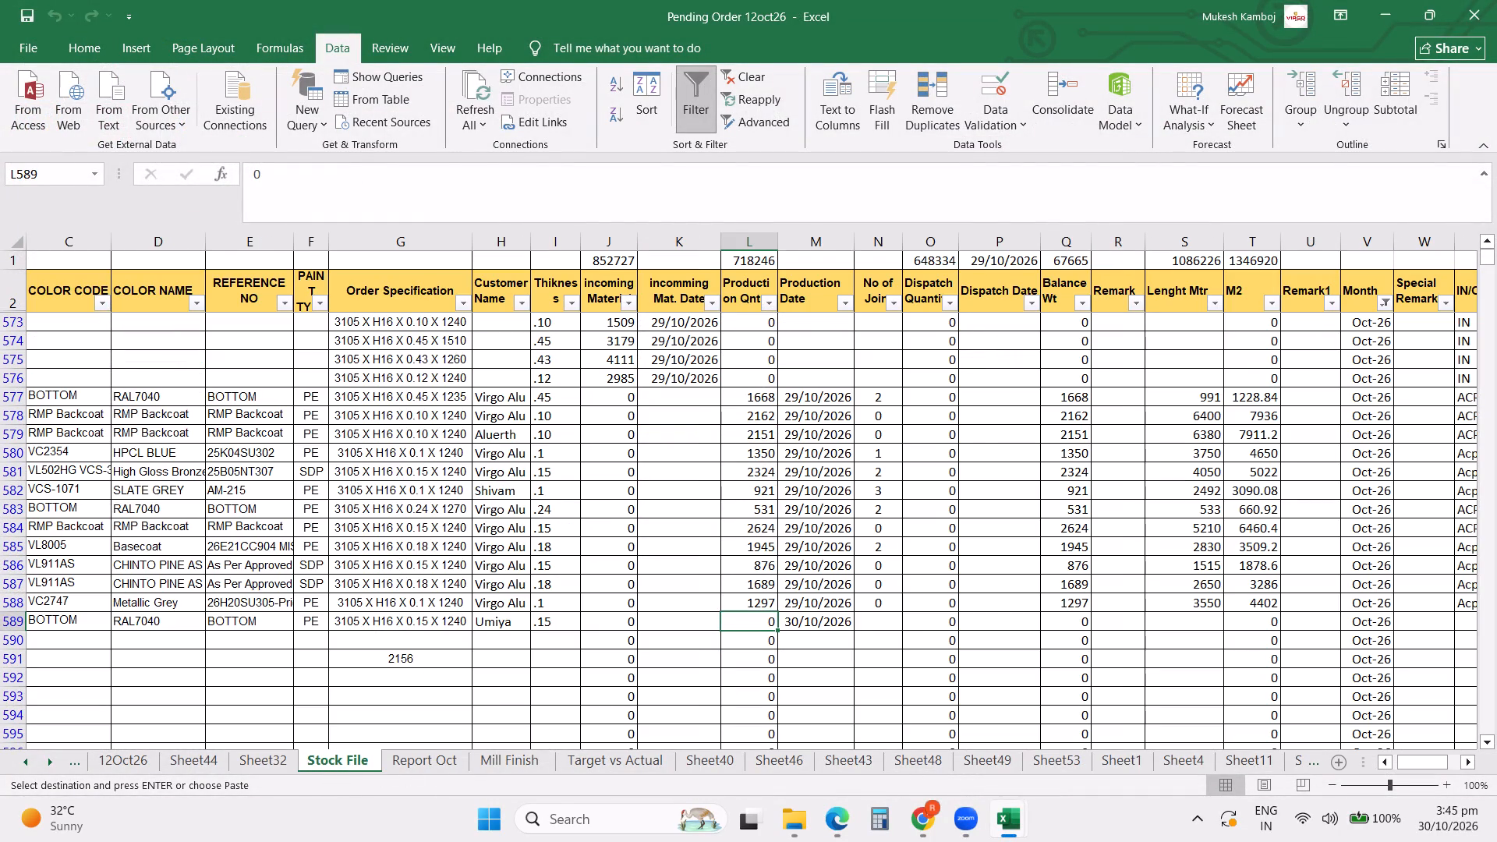
Enter a production quantity of 2156 for the Umiya BOTTOM RAL7040 order in row 589.
text(2156)
key(Return)
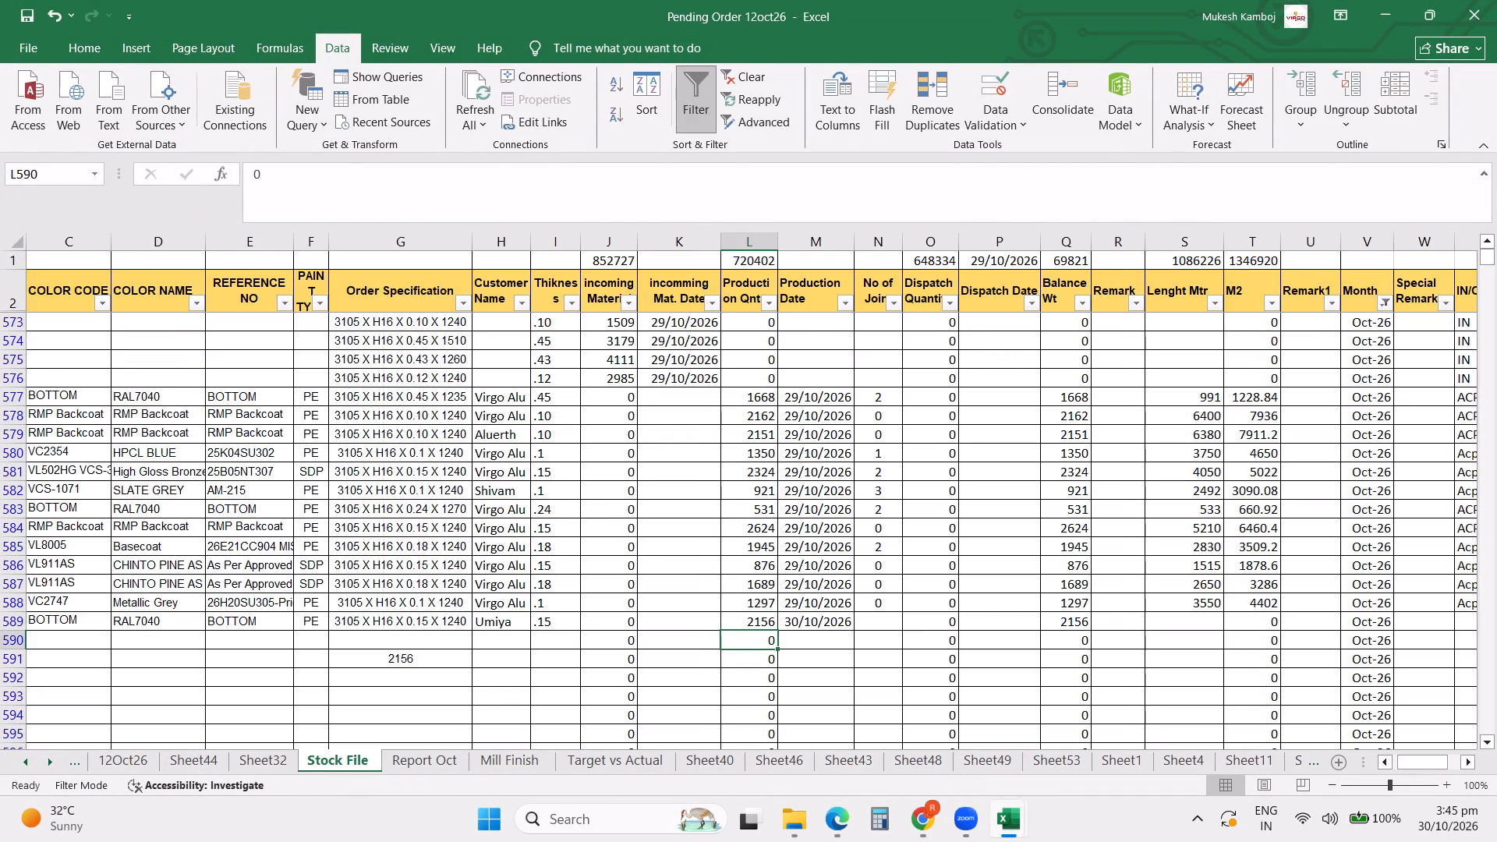
Delete the stray 2156 in the Order Specification column at cell G591.
click(442, 660)
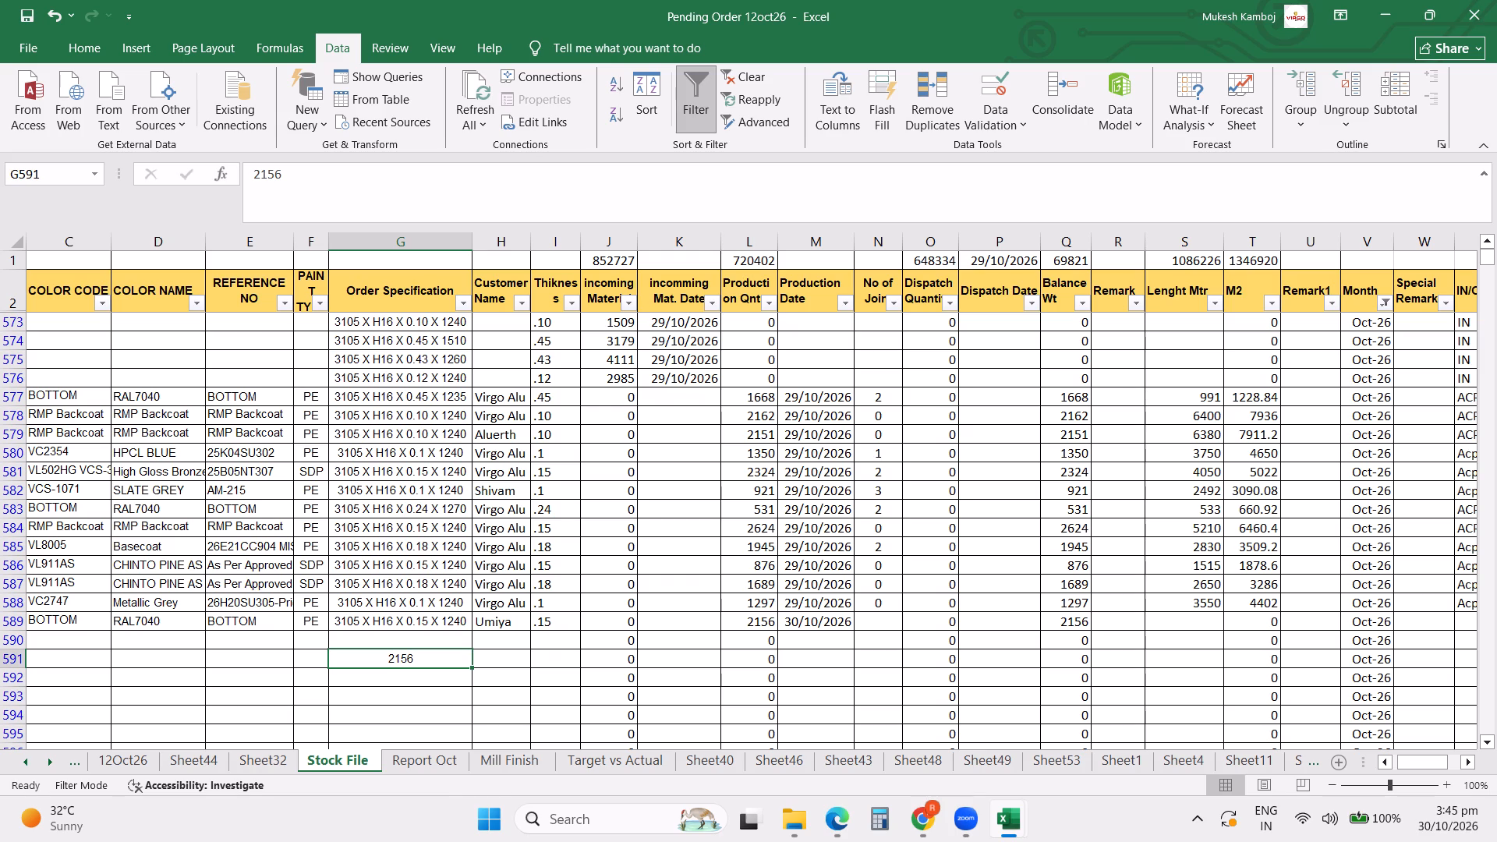
key(Delete)
Clear the filter on the Month column of the Stock File sheet.
click(1382, 299)
click(1251, 418)
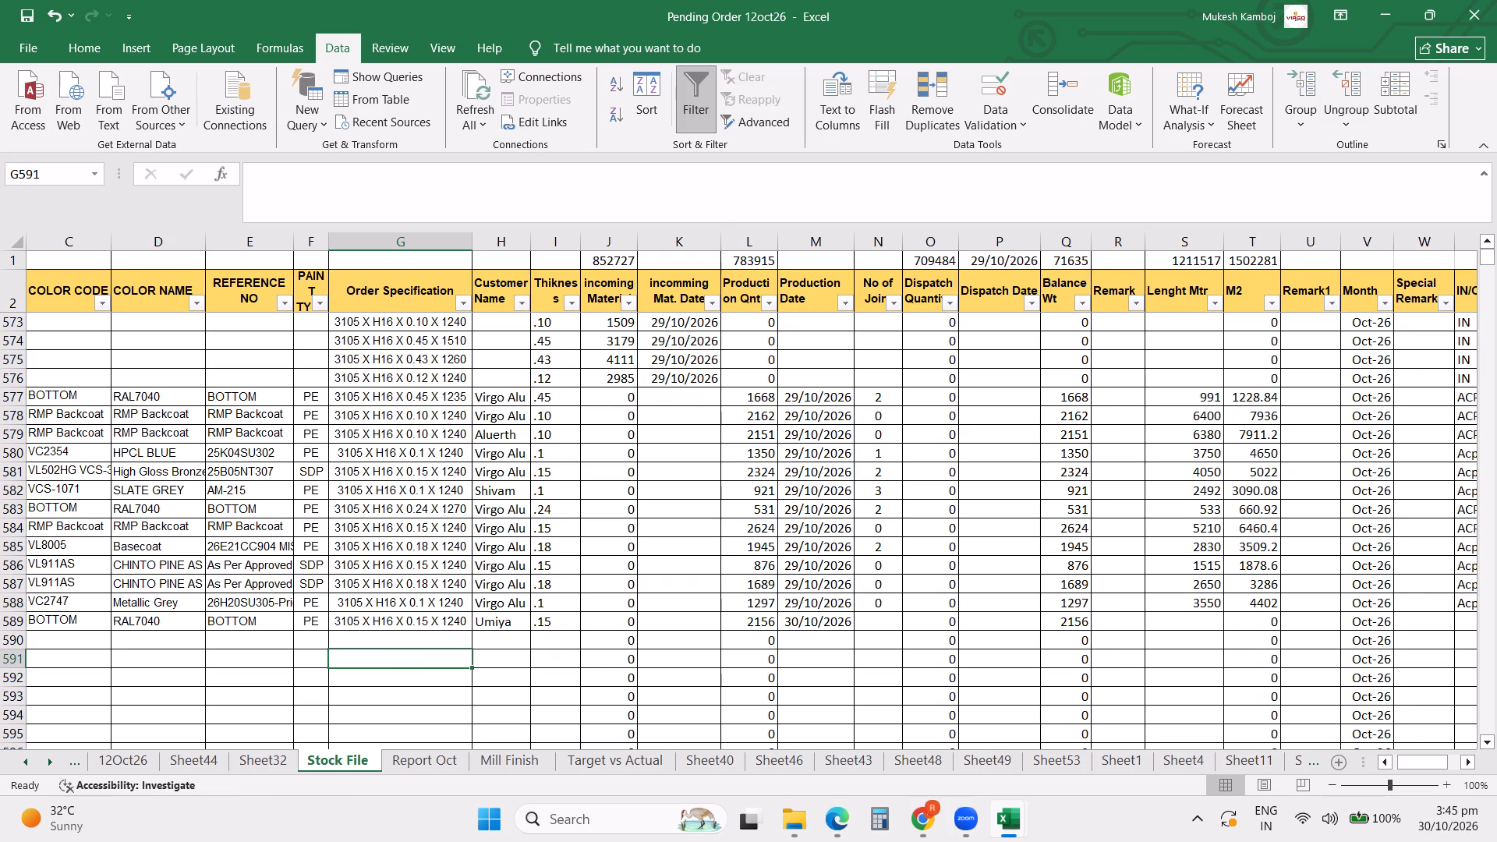
Look back through the stock entries around the dispatch columns and save the workbook.
scroll(1251, 418, up, 10)
scroll(1251, 418, down, 6)
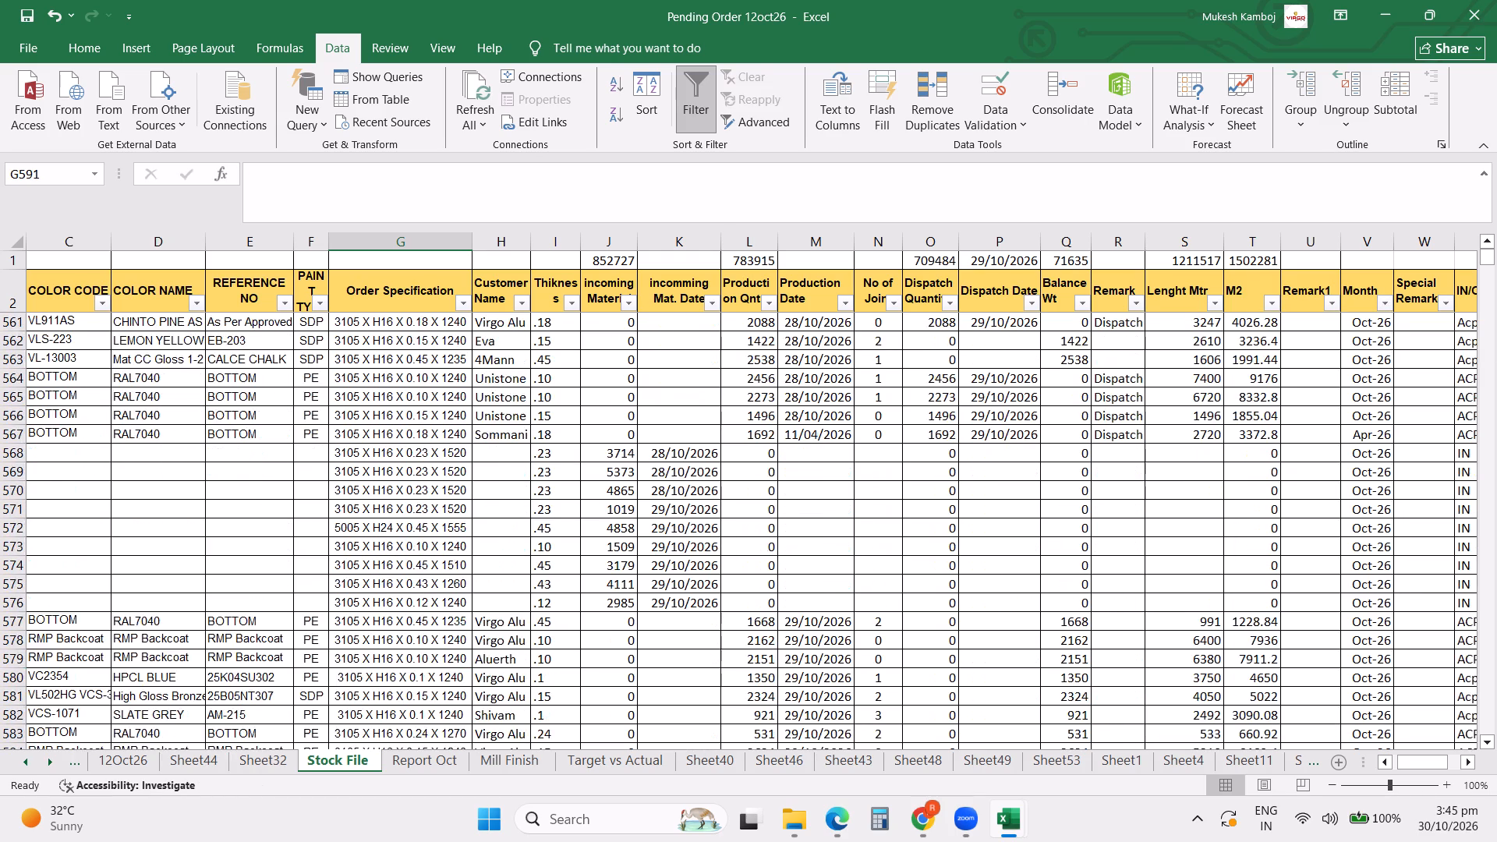
scroll(1251, 418, down, 6)
click(990, 529)
scroll(990, 529, up, 12)
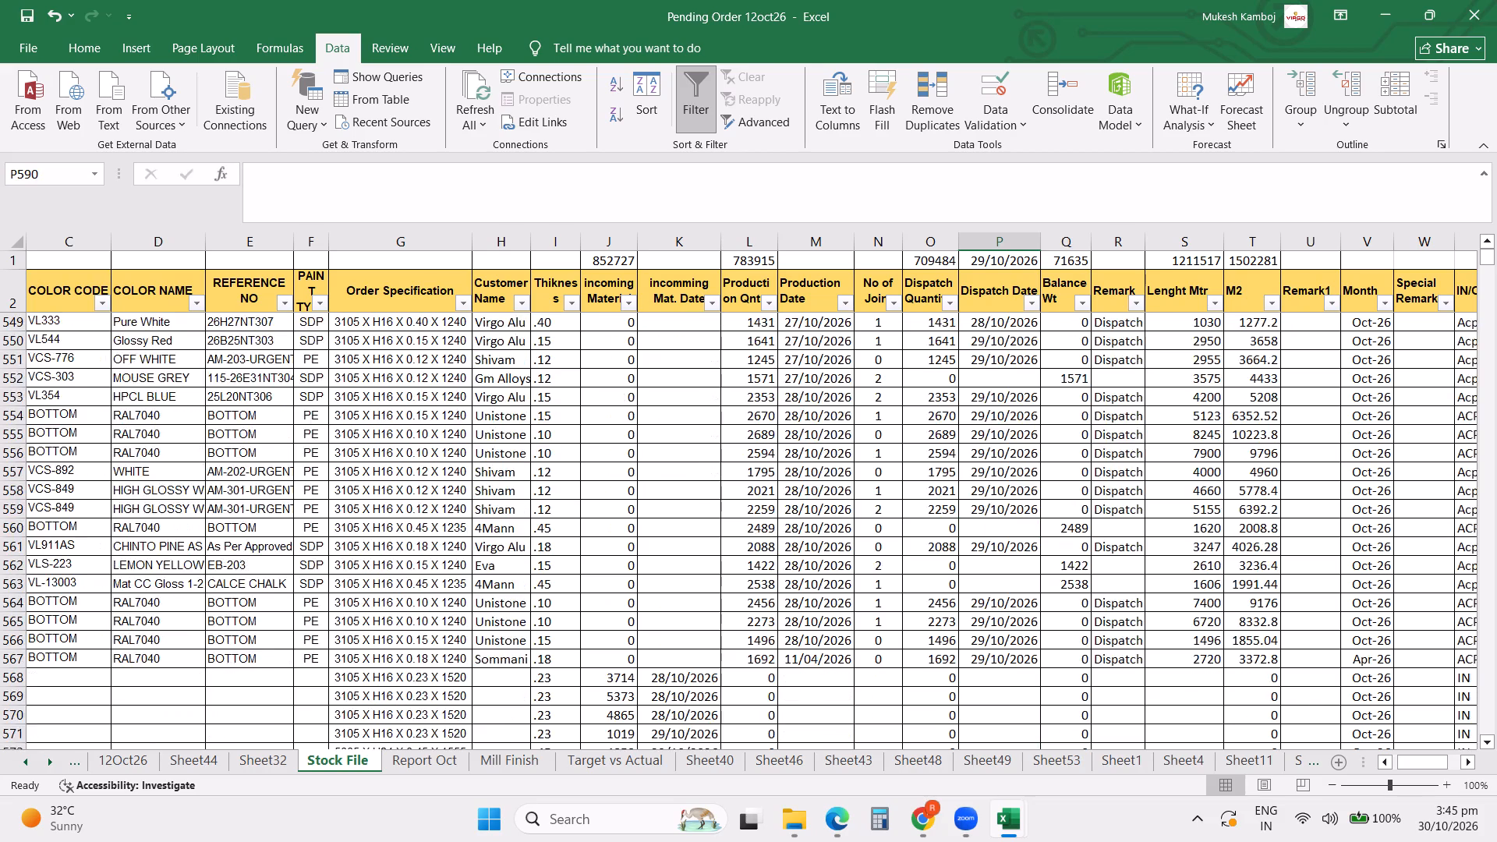
scroll(990, 529, up, 20)
scroll(990, 529, up, 10)
key(ctrl+s)
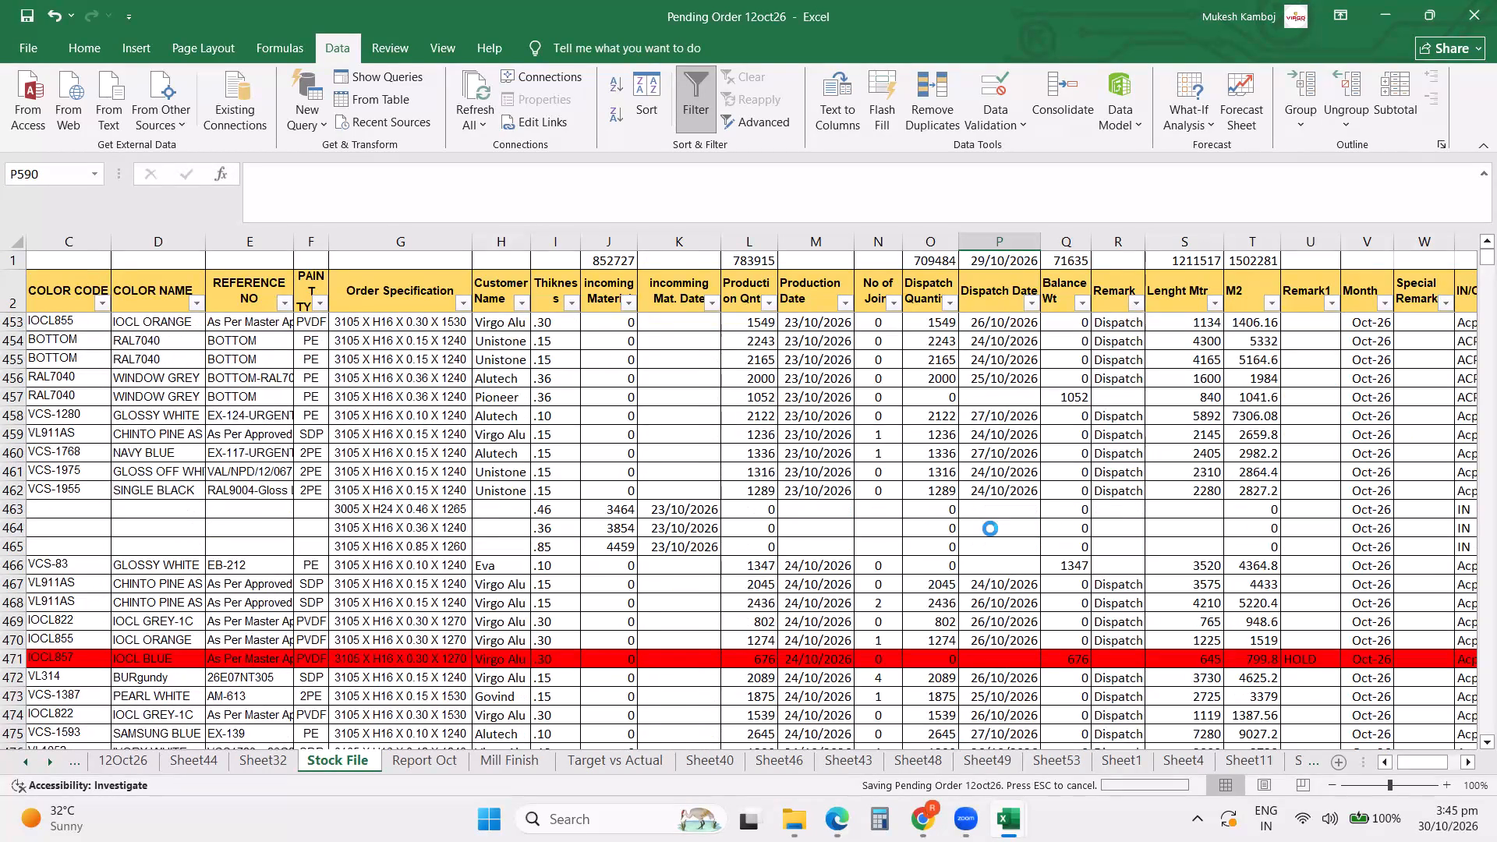
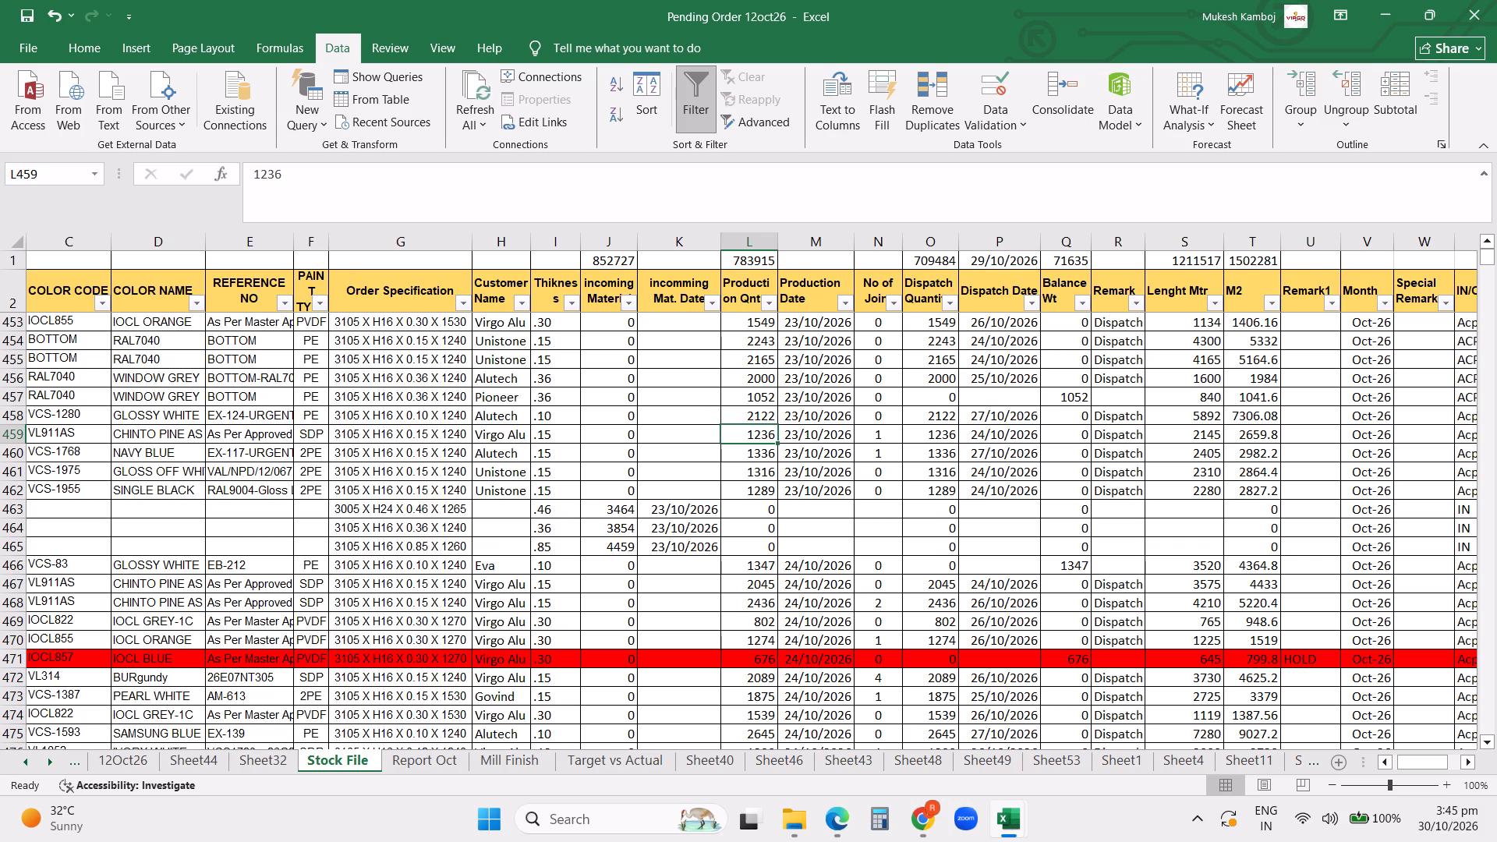
Save the pending order workbook.
key(ctrl+s)
key(ctrl+s)
key(ctrl+s)
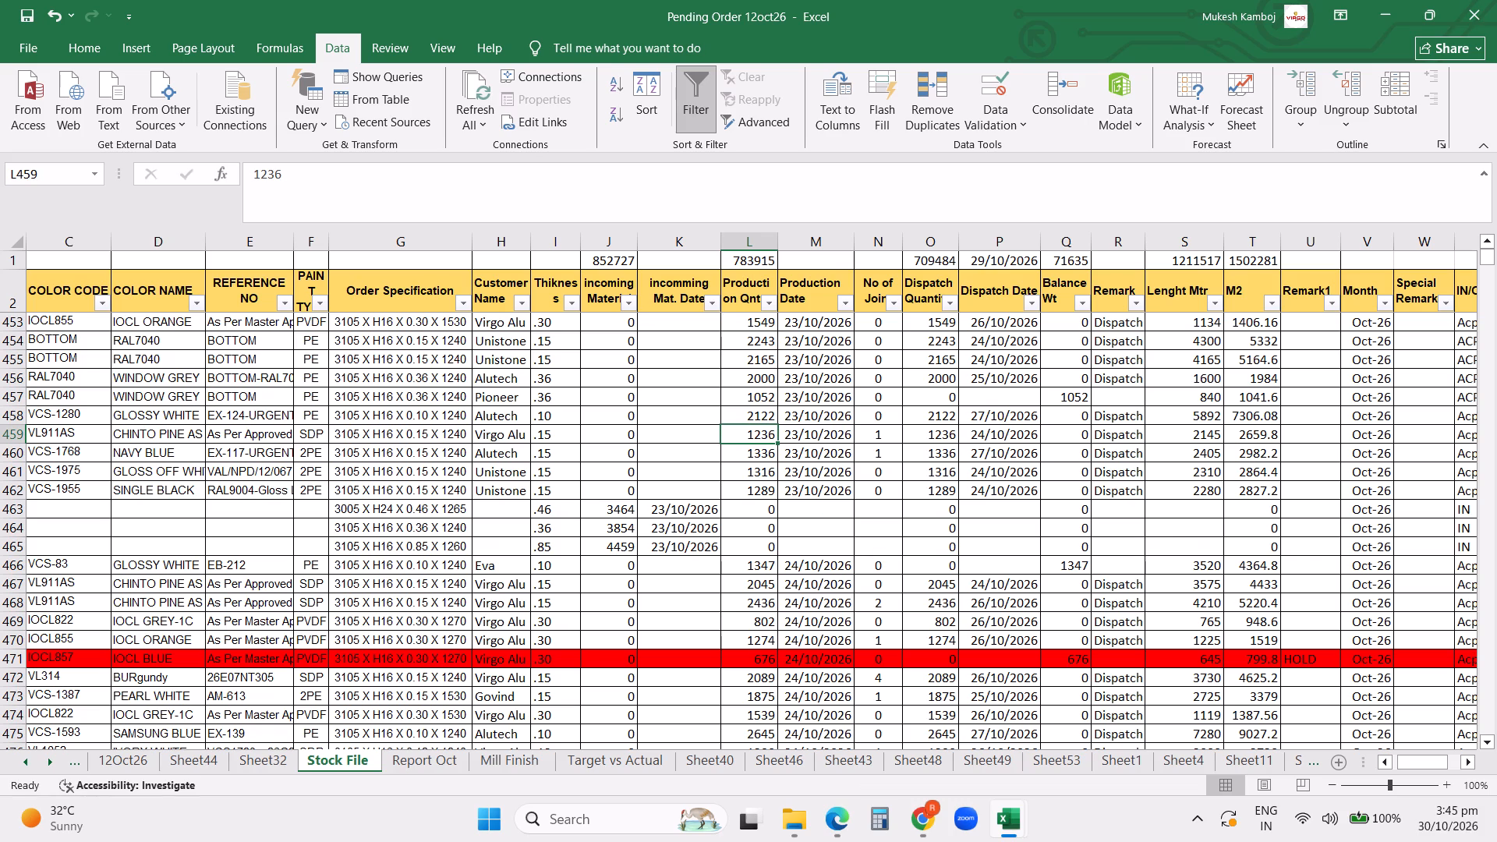
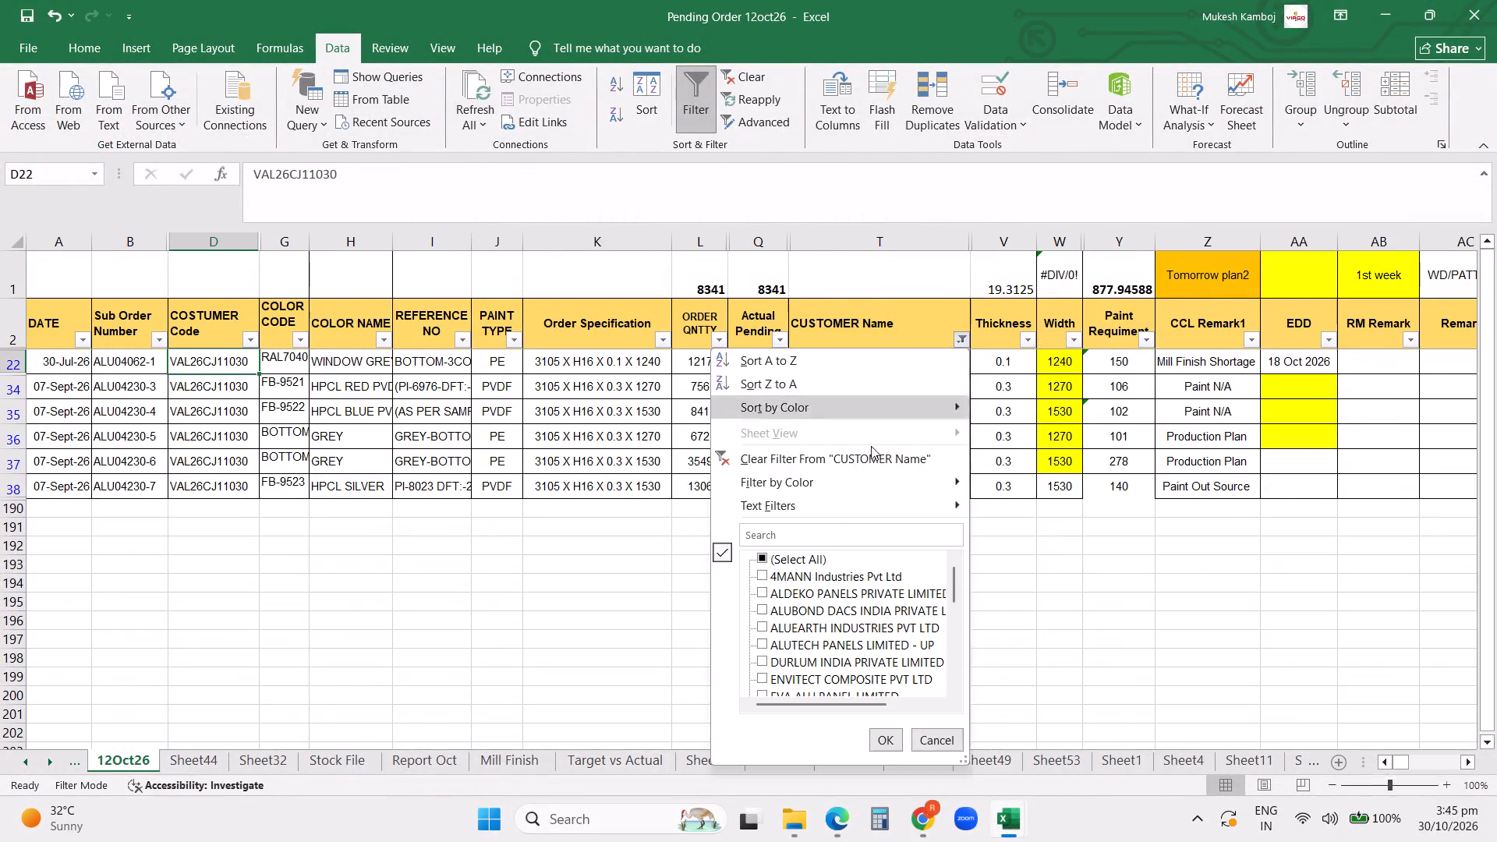
Clear the Customer Name filter on the 12Oct26 sheet.
click(856, 458)
scroll(1179, 447, up, 4)
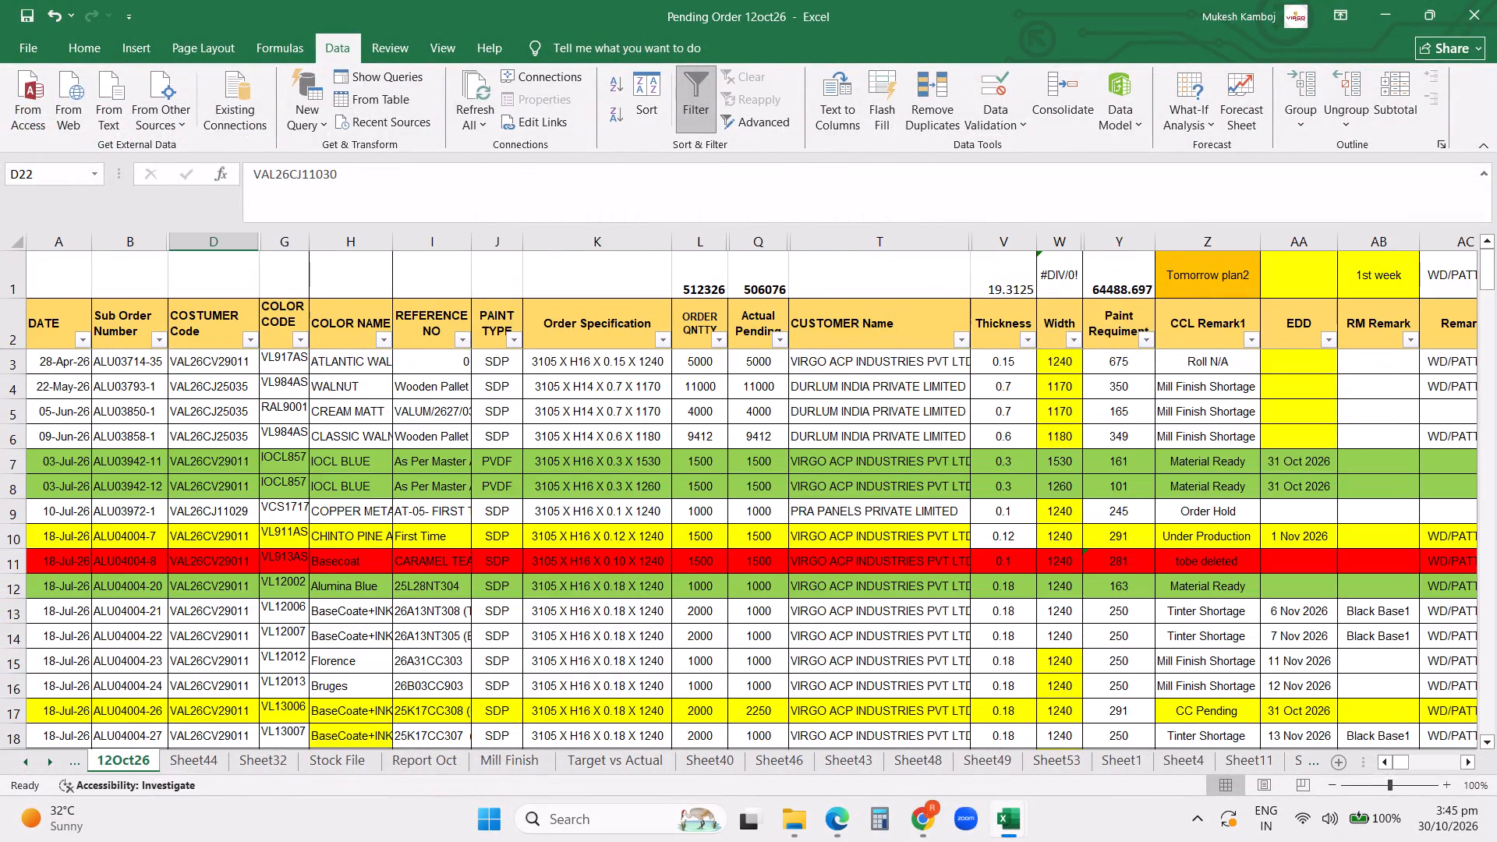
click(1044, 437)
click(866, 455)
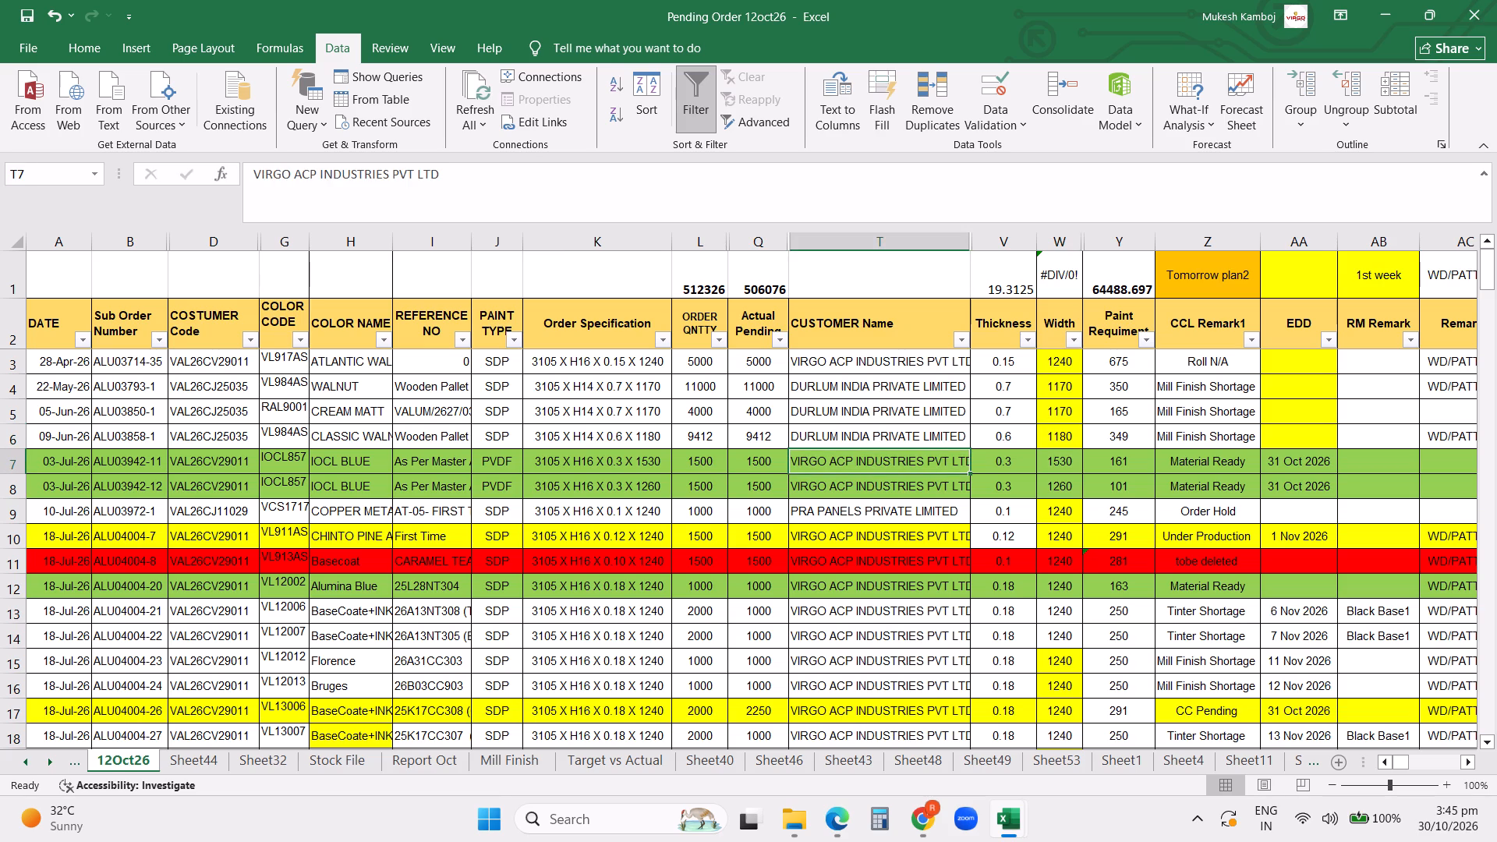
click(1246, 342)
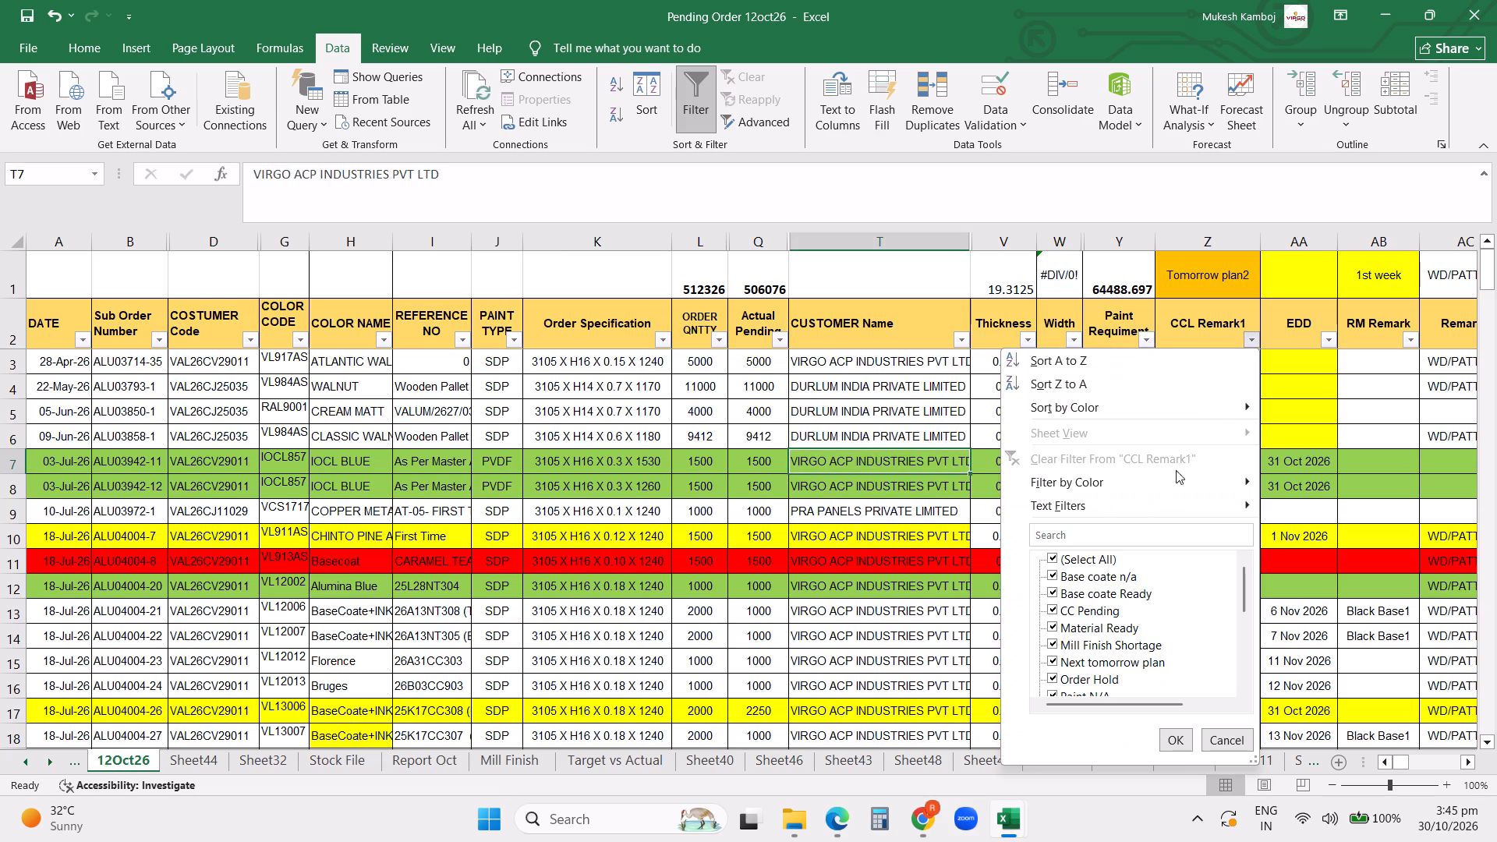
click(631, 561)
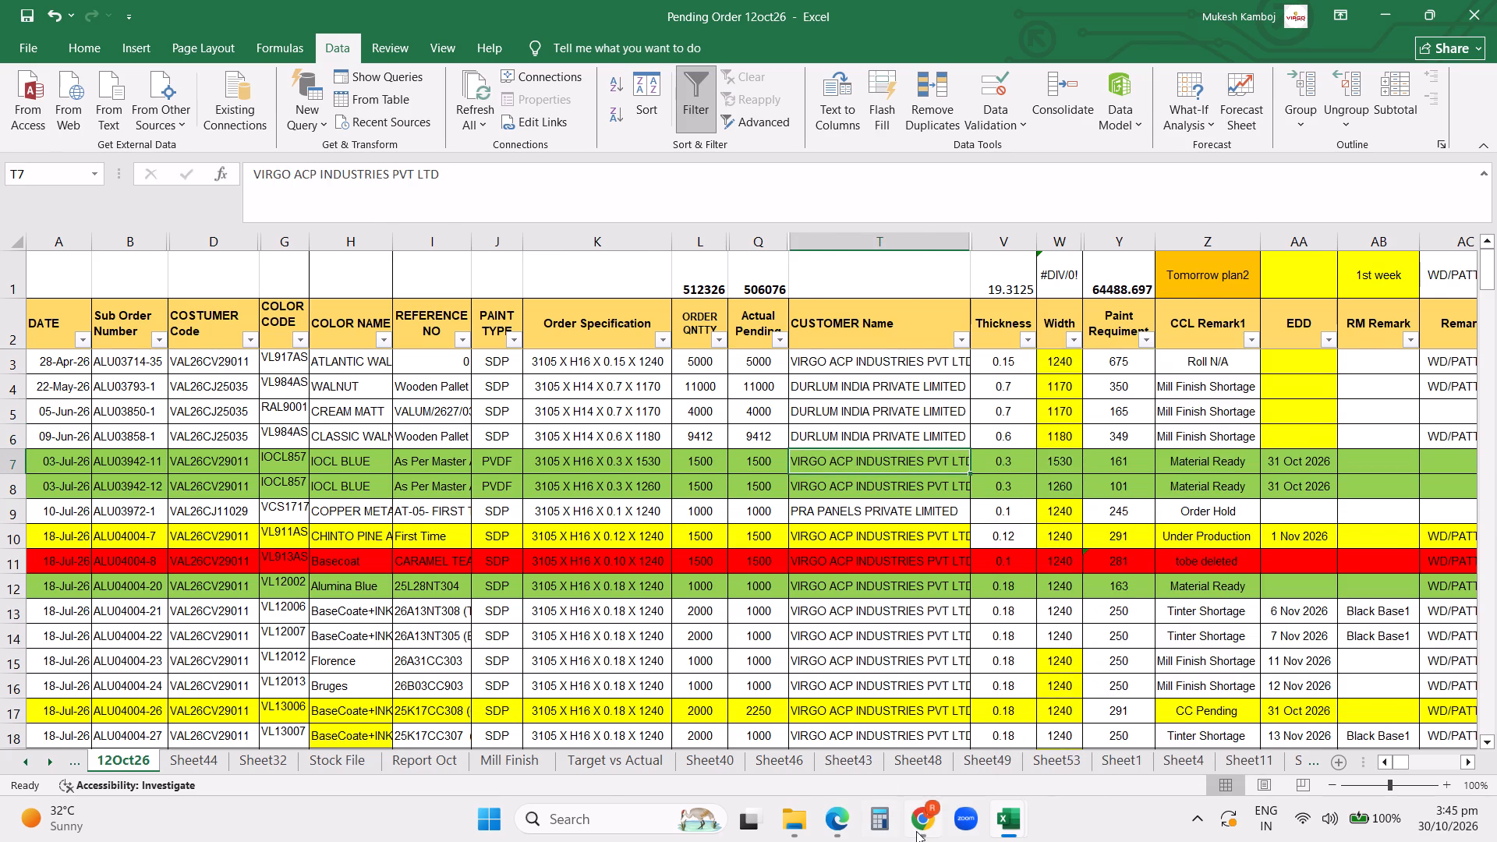
Switch to Chrome and look through the Party wise Pending Order sheet of CCL ORDER PROCESS 2025 down to the latest orders.
click(916, 831)
click(916, 831)
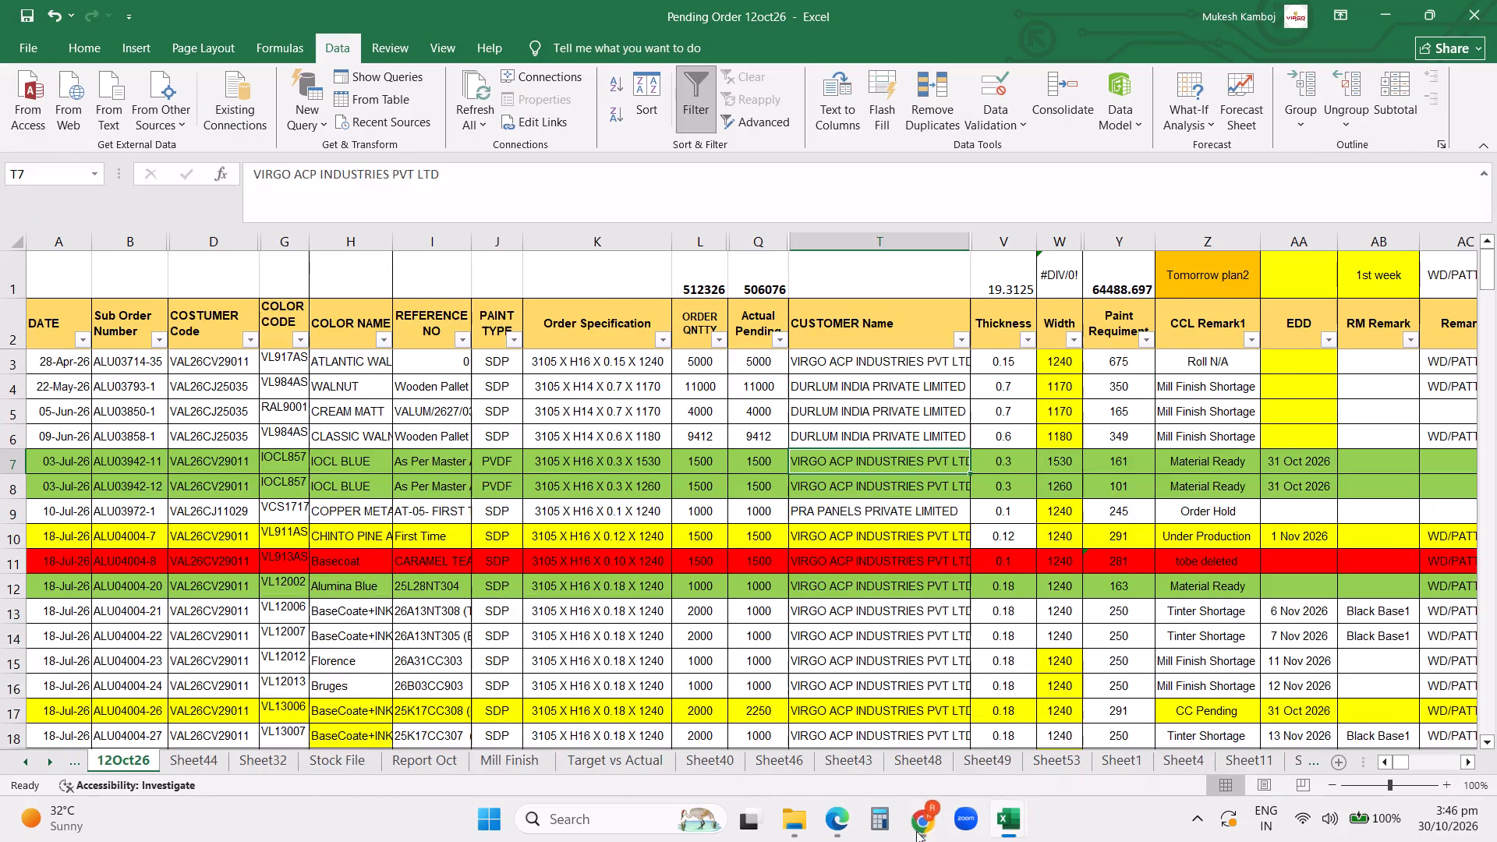
click(916, 831)
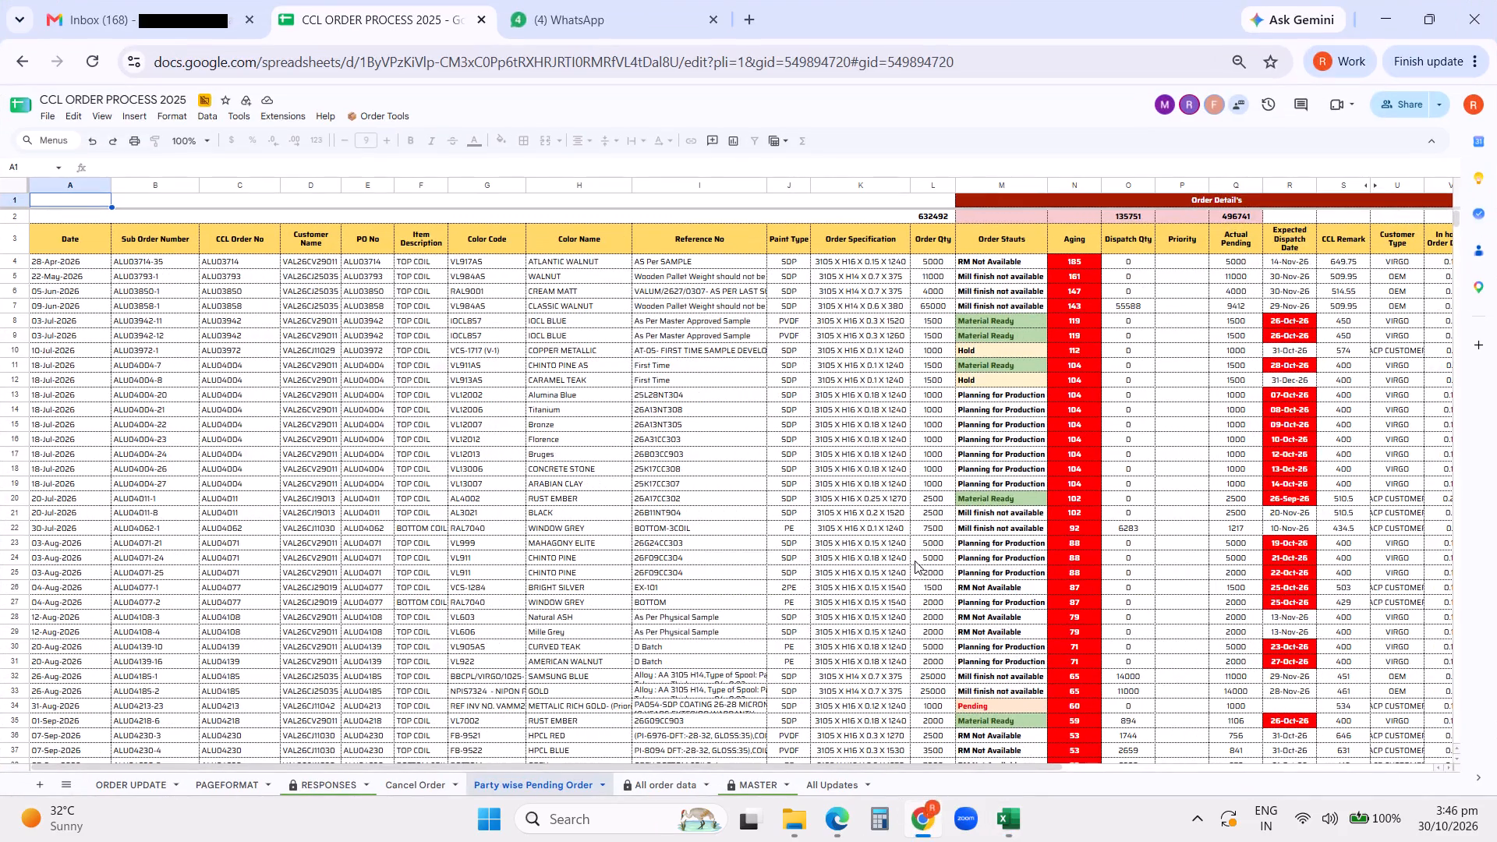
scroll(973, 463, up, 16)
scroll(1272, 547, down, 19)
scroll(1268, 574, down, 7)
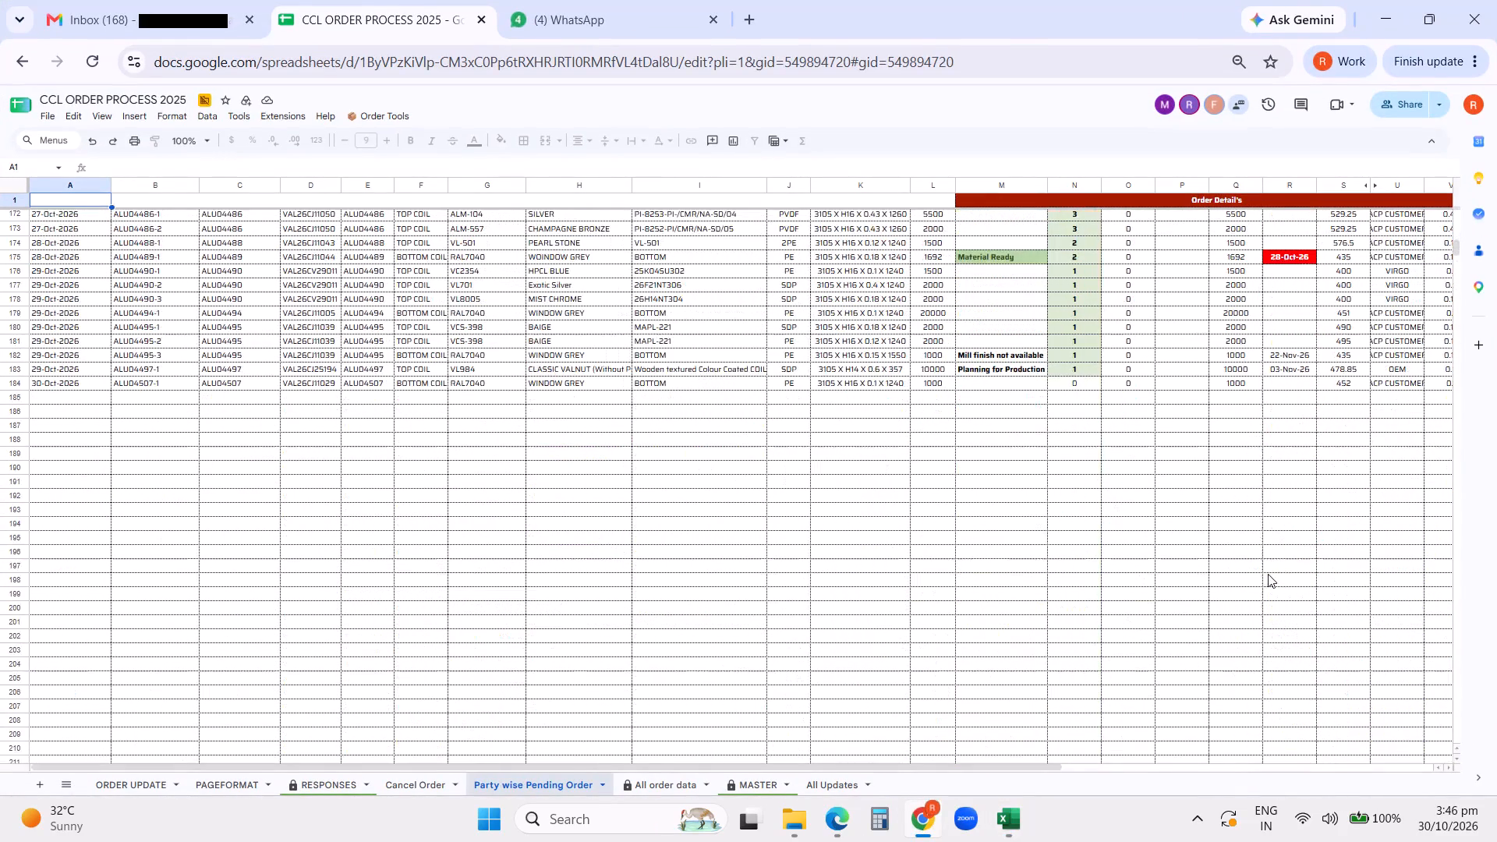
Return to the Pending Order 12oct26 workbook in Excel and filter Customer Name on the 12Oct26 sheet to SHIVAM PLASTIC INDUSTRIES only.
click(993, 824)
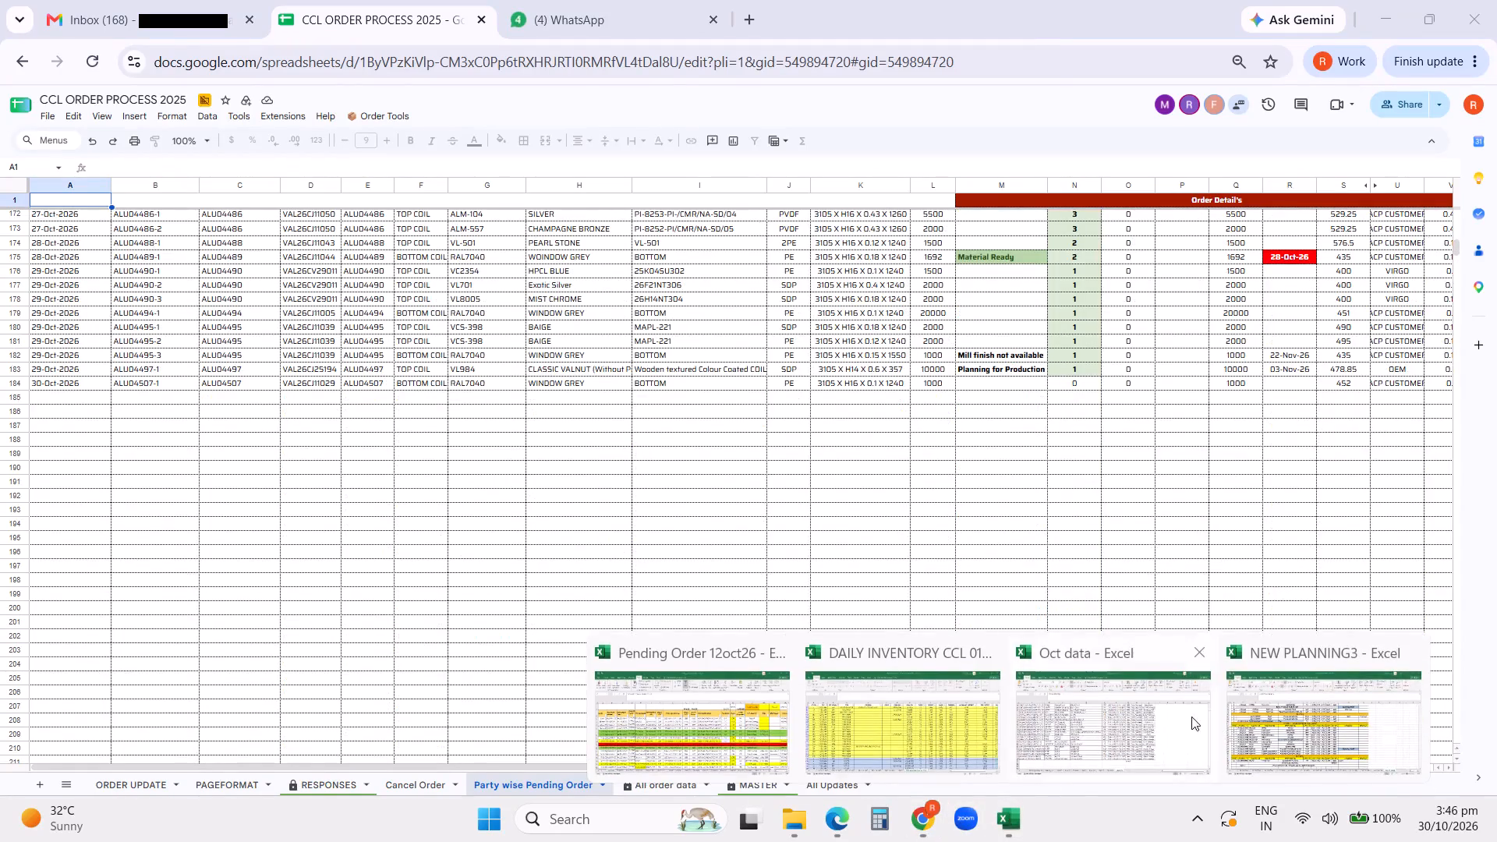
click(710, 719)
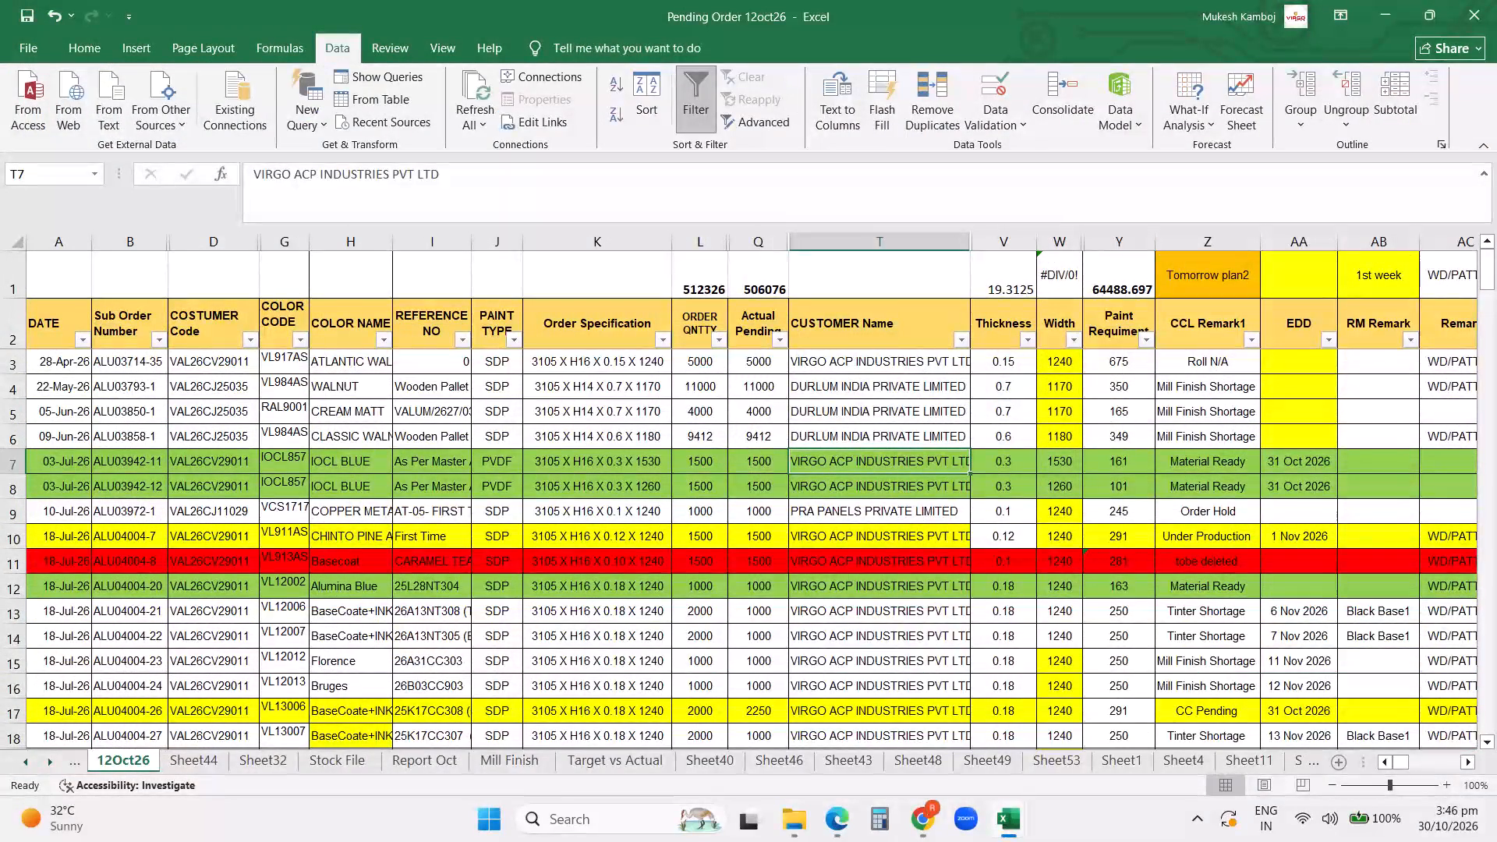
click(966, 341)
click(780, 554)
scroll(841, 651, down, 2)
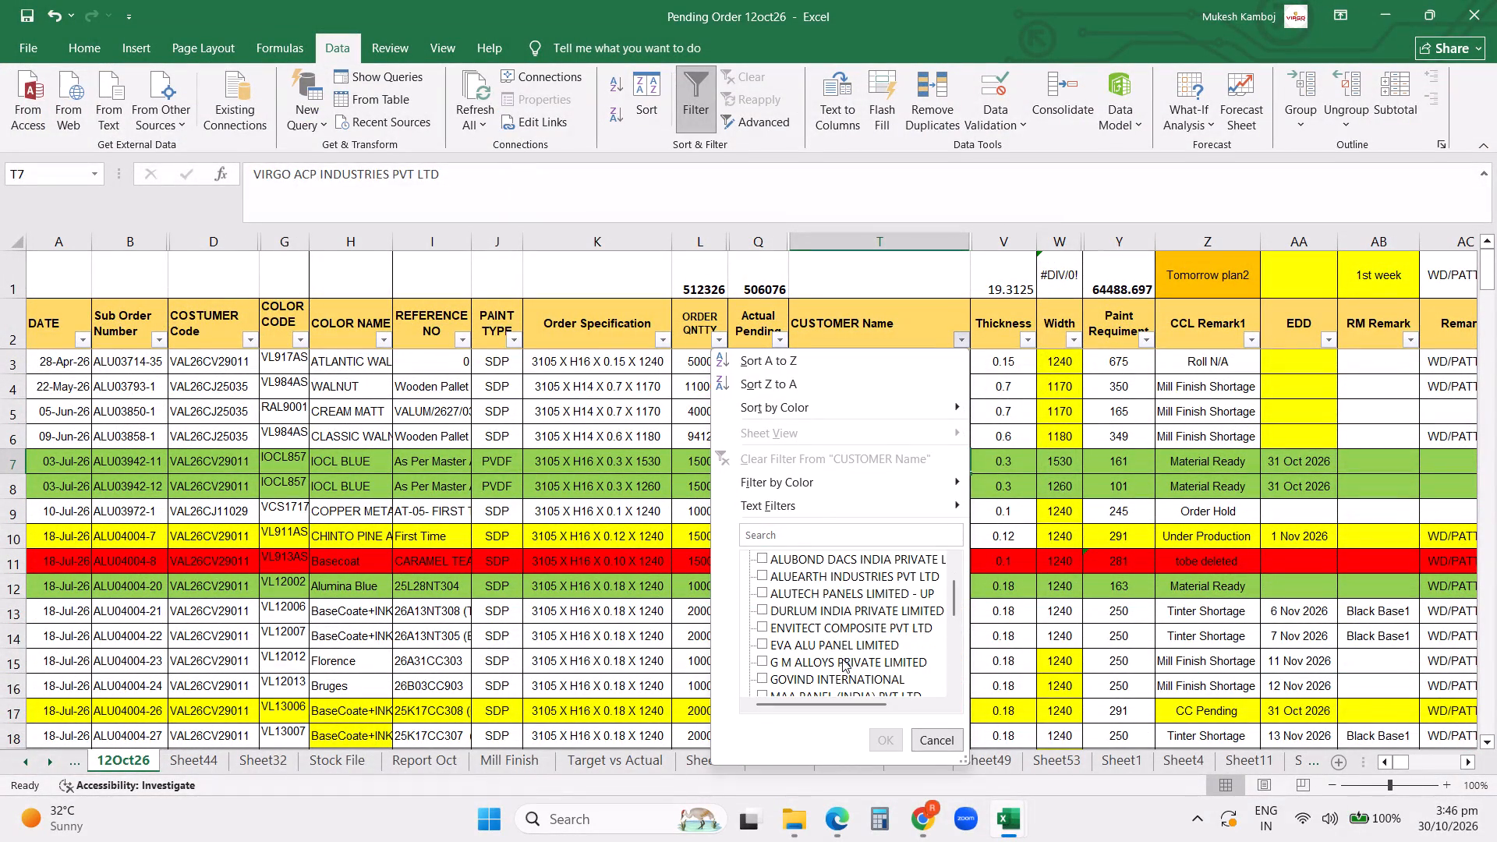
scroll(842, 659, down, 3)
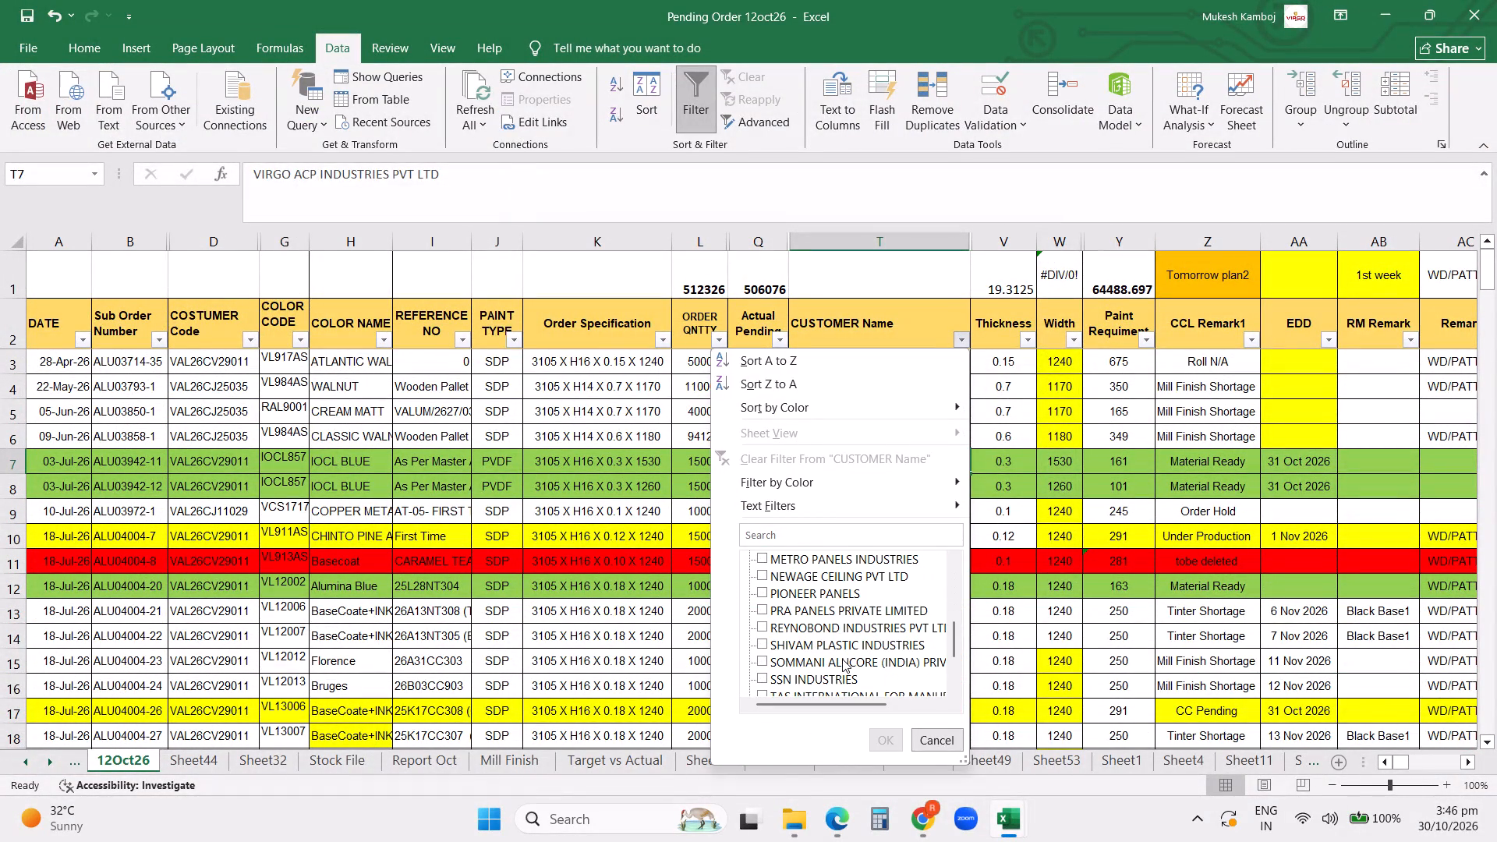
click(819, 643)
click(875, 741)
scroll(934, 592, up, 10)
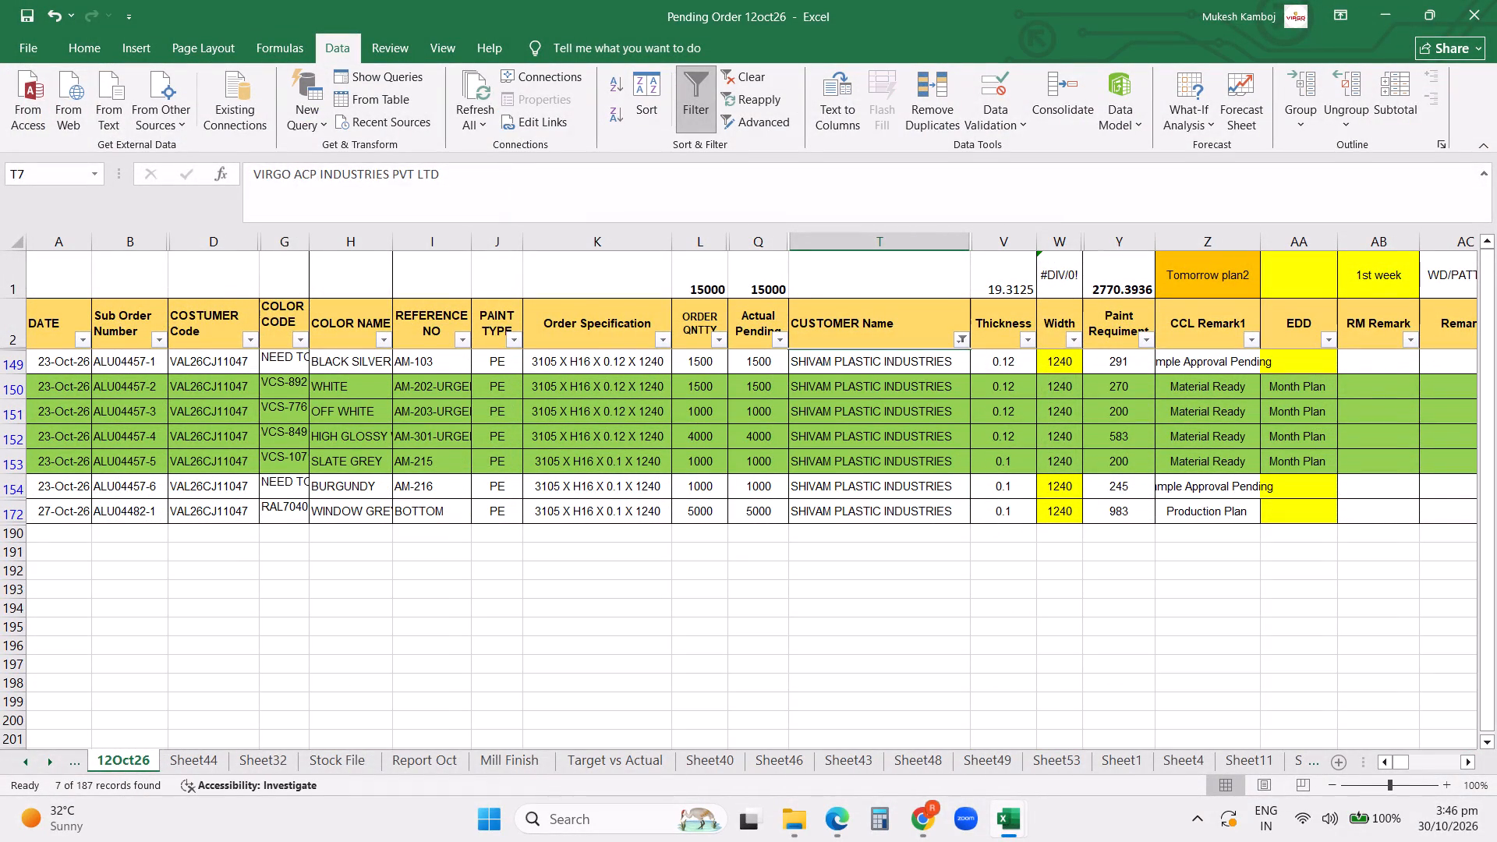
Delete the three Shivam Plastic order rows ALU04457-2, ALU04457-3 and ALU04457-4 from the 12Oct26 sheet.
click(11, 389)
key(ctrl+minus)
key(ctrl+minus)
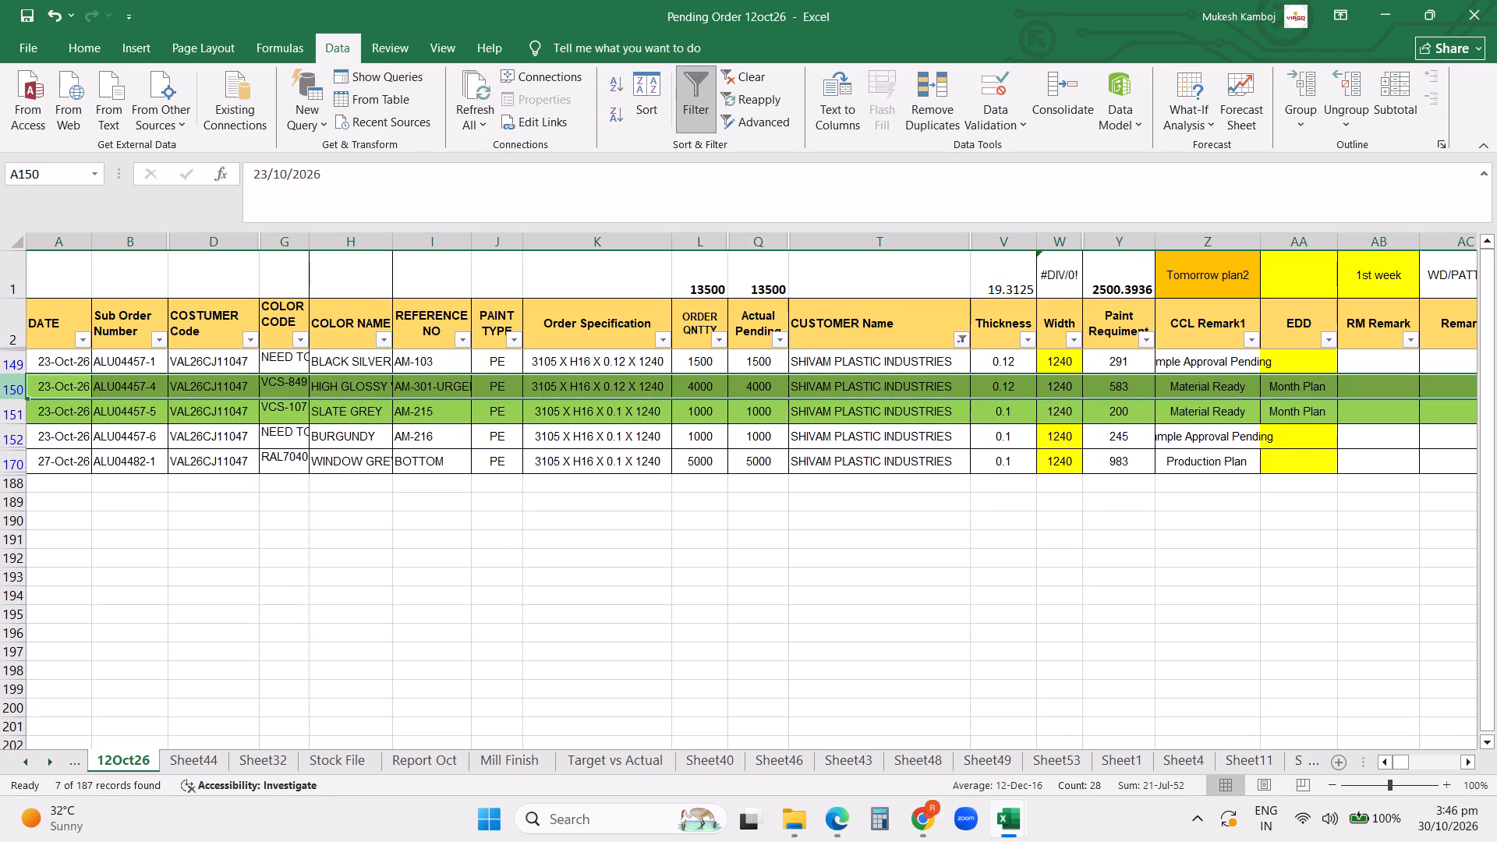
key(ctrl+minus)
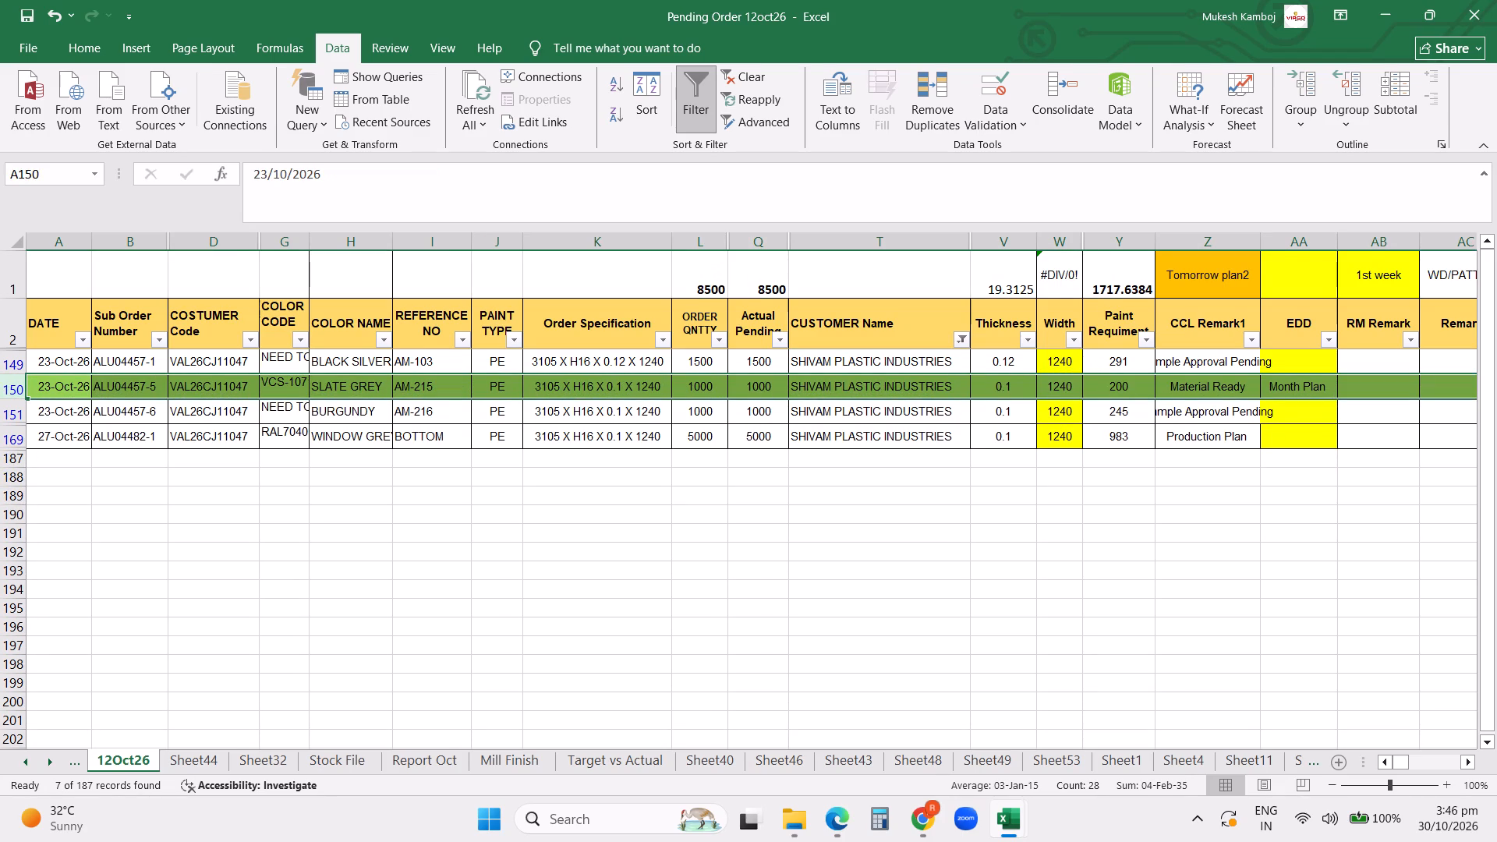
Filter the Stock File sheet's Customer Name column to shivam only and review that customer's production and dispatch rows.
click(425, 758)
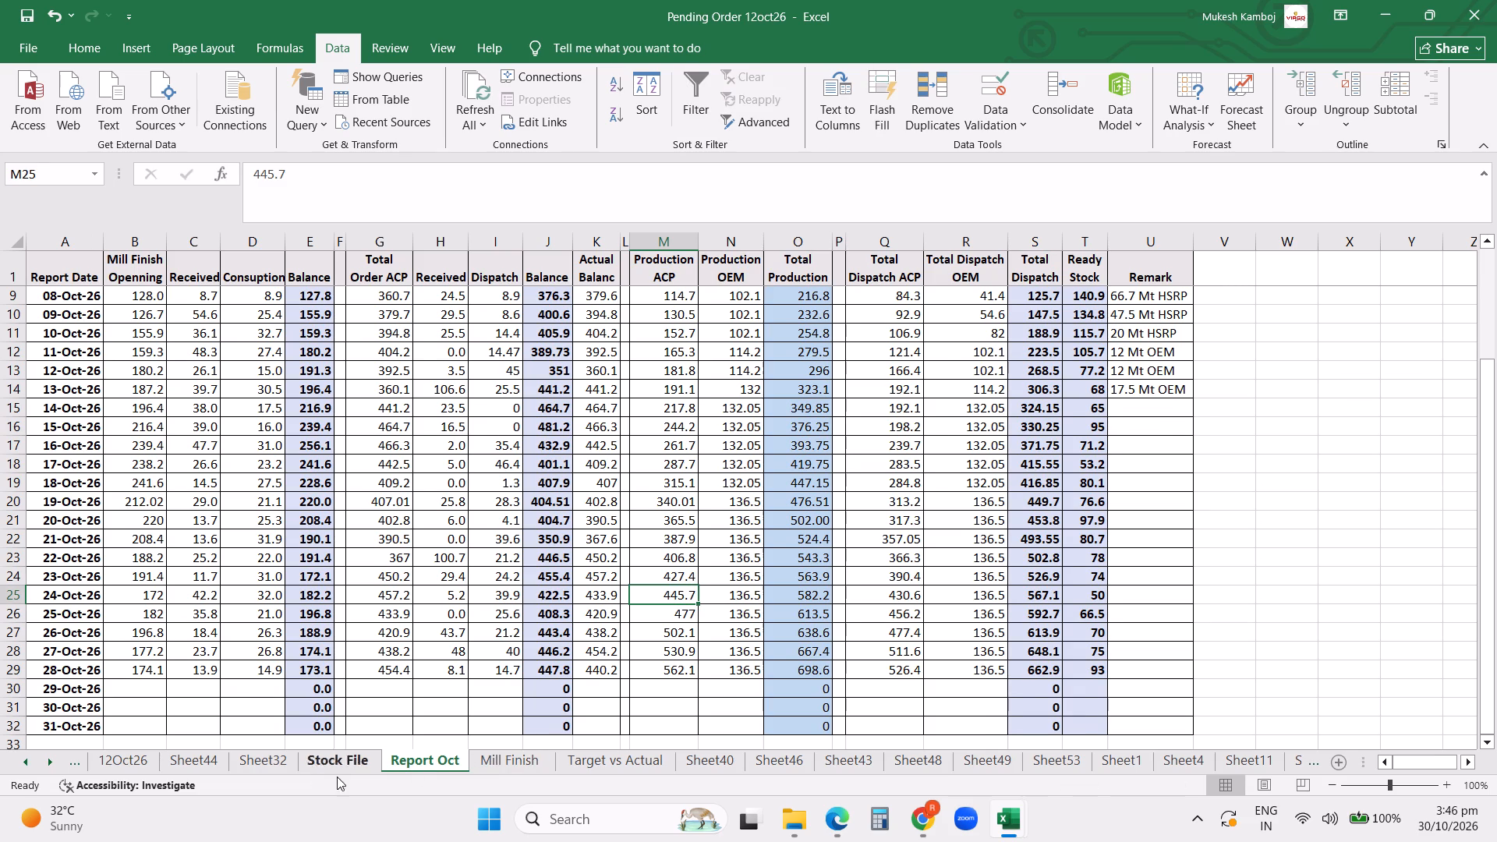
click(333, 761)
click(642, 593)
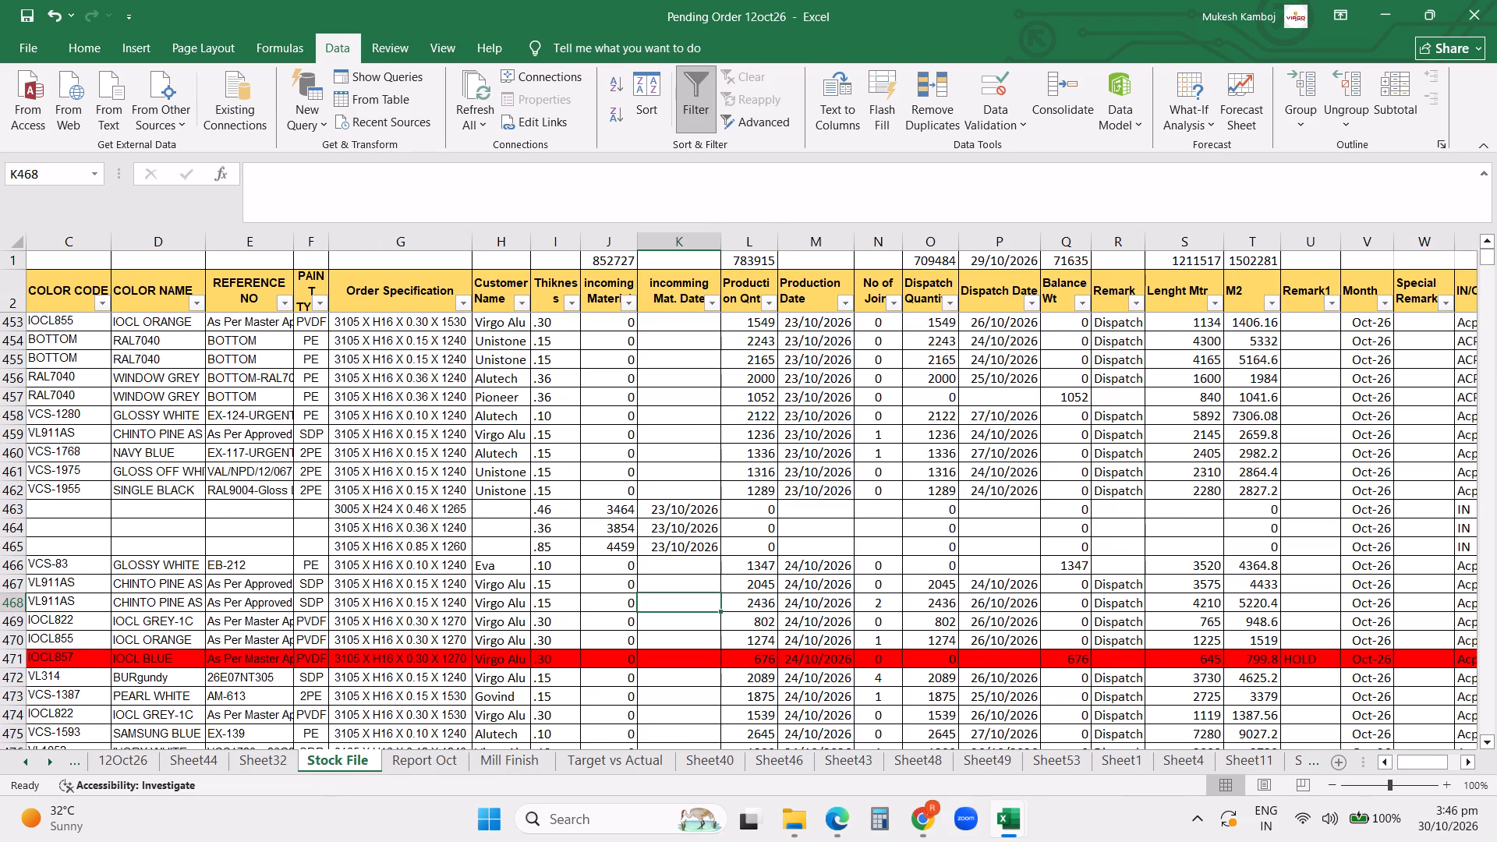
click(518, 302)
click(342, 522)
scroll(368, 568, down, 6)
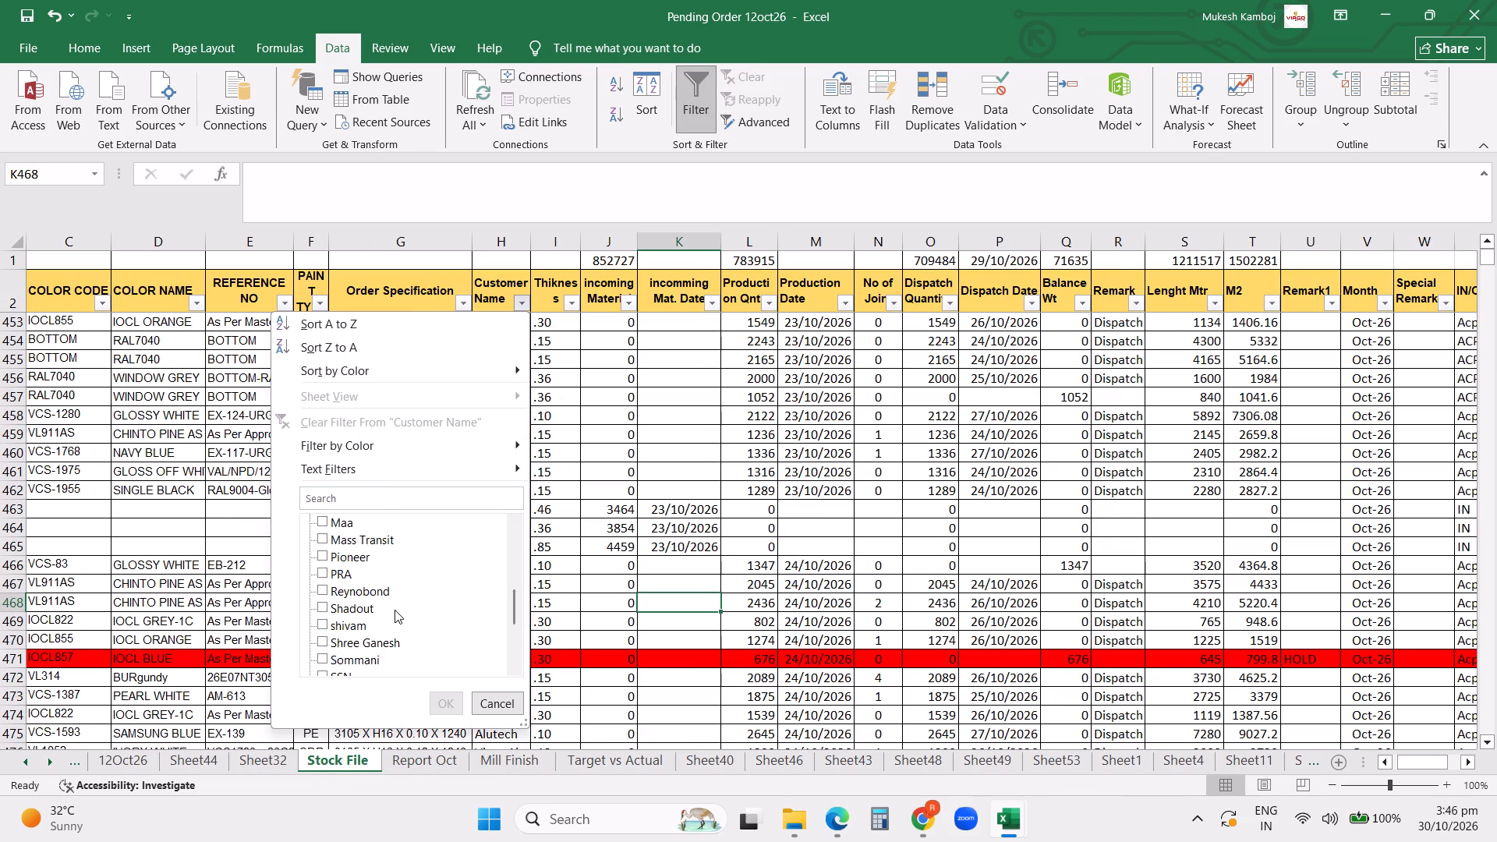
scroll(395, 610, down, 10)
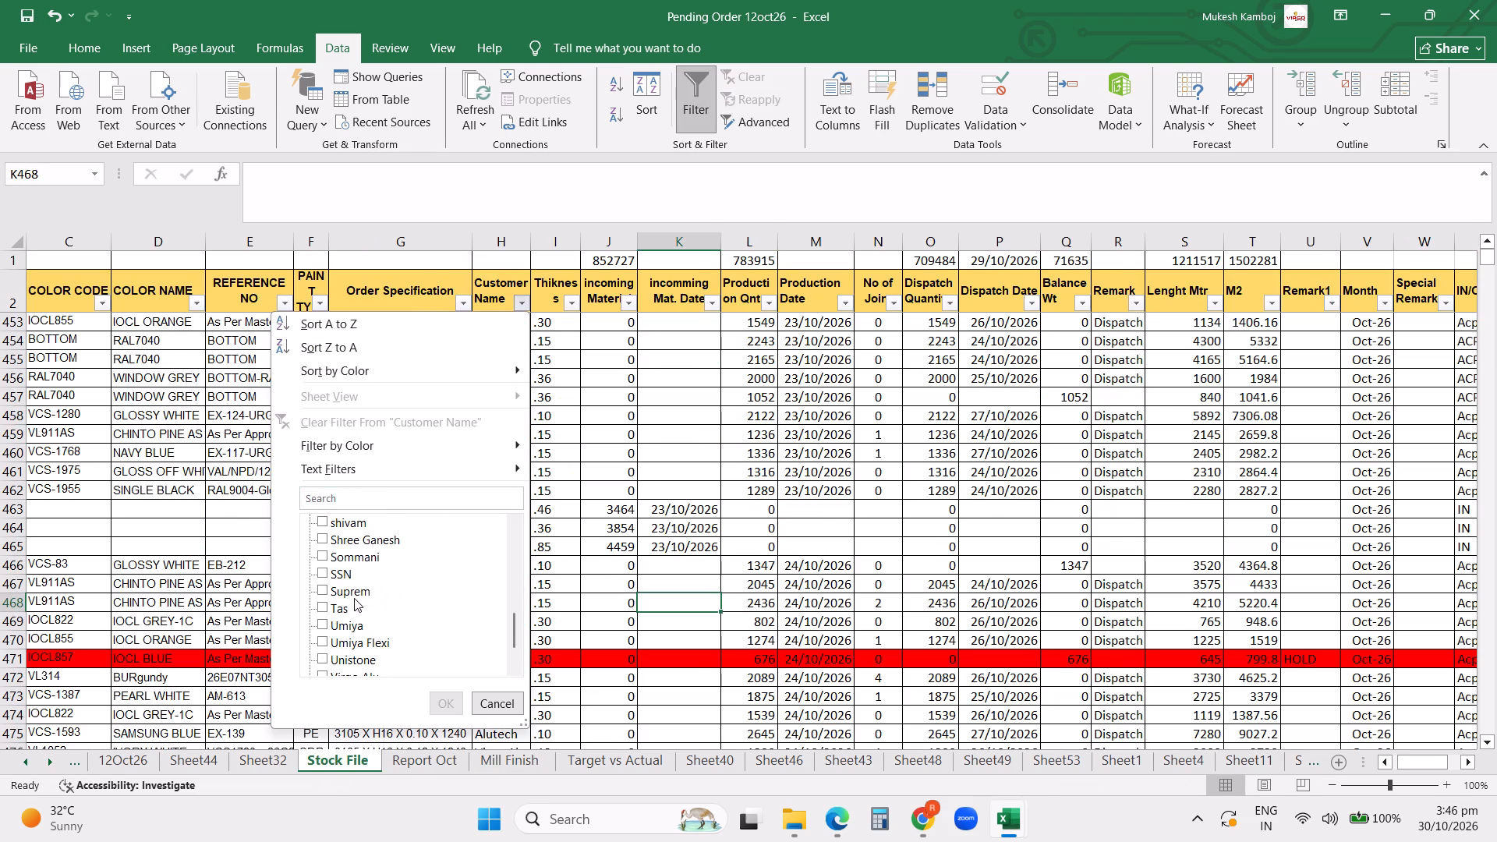
scroll(360, 589, down, 2)
scroll(379, 603, up, 2)
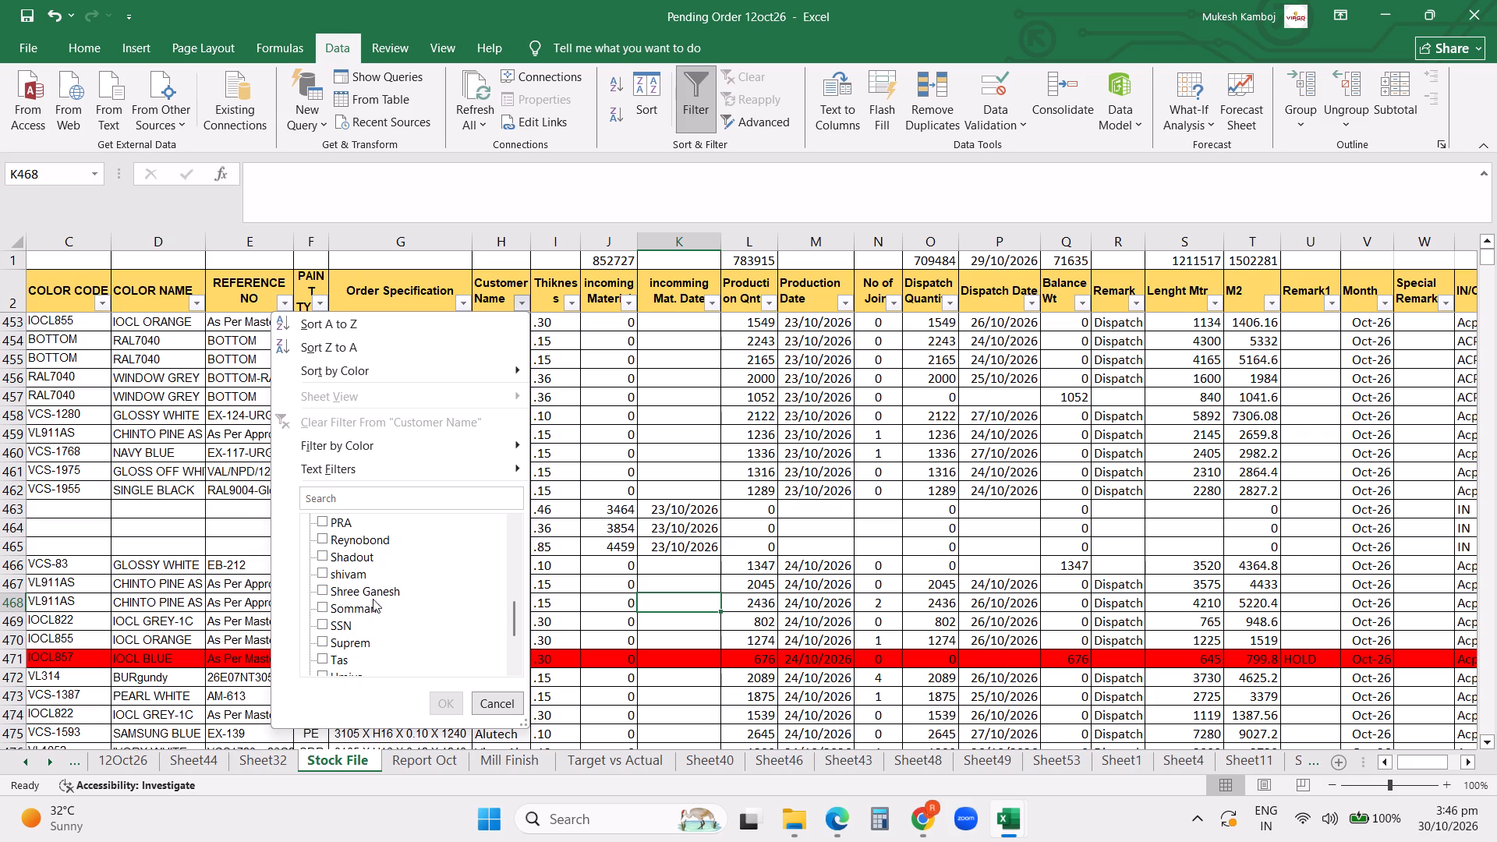
click(356, 577)
click(430, 699)
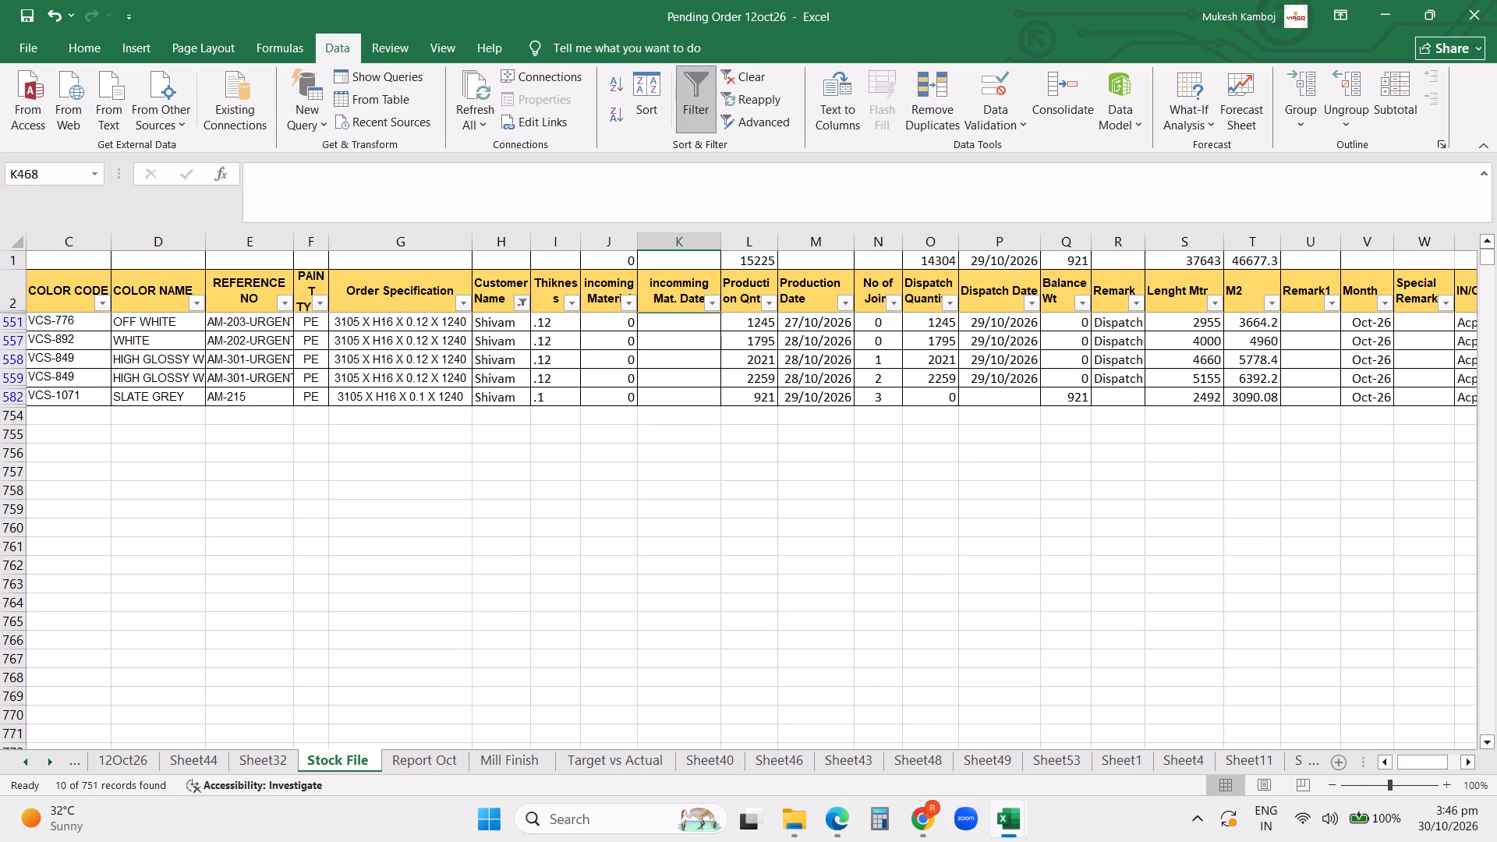
scroll(469, 607, up, 5)
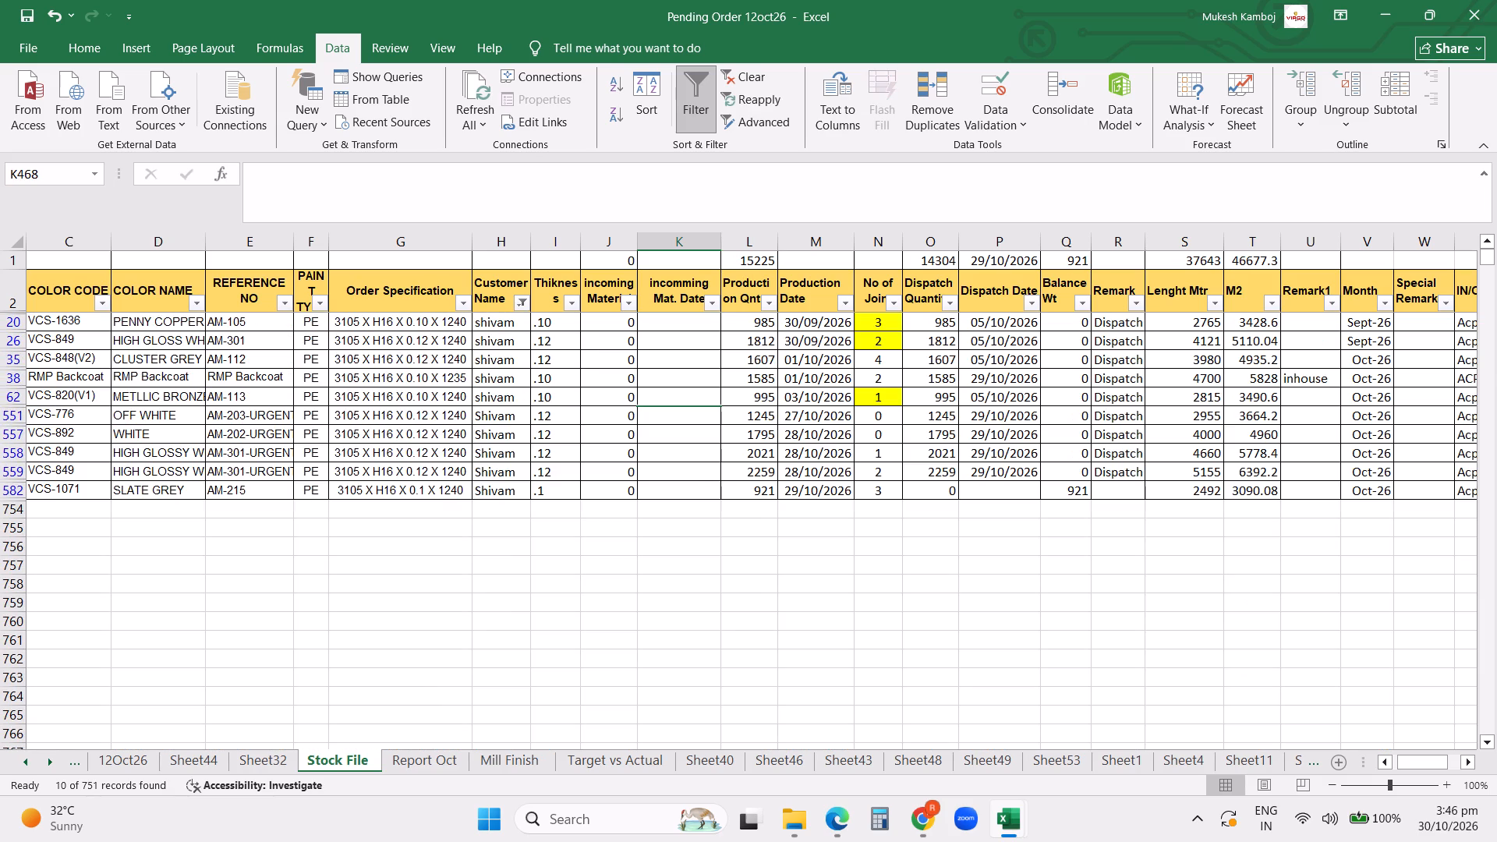
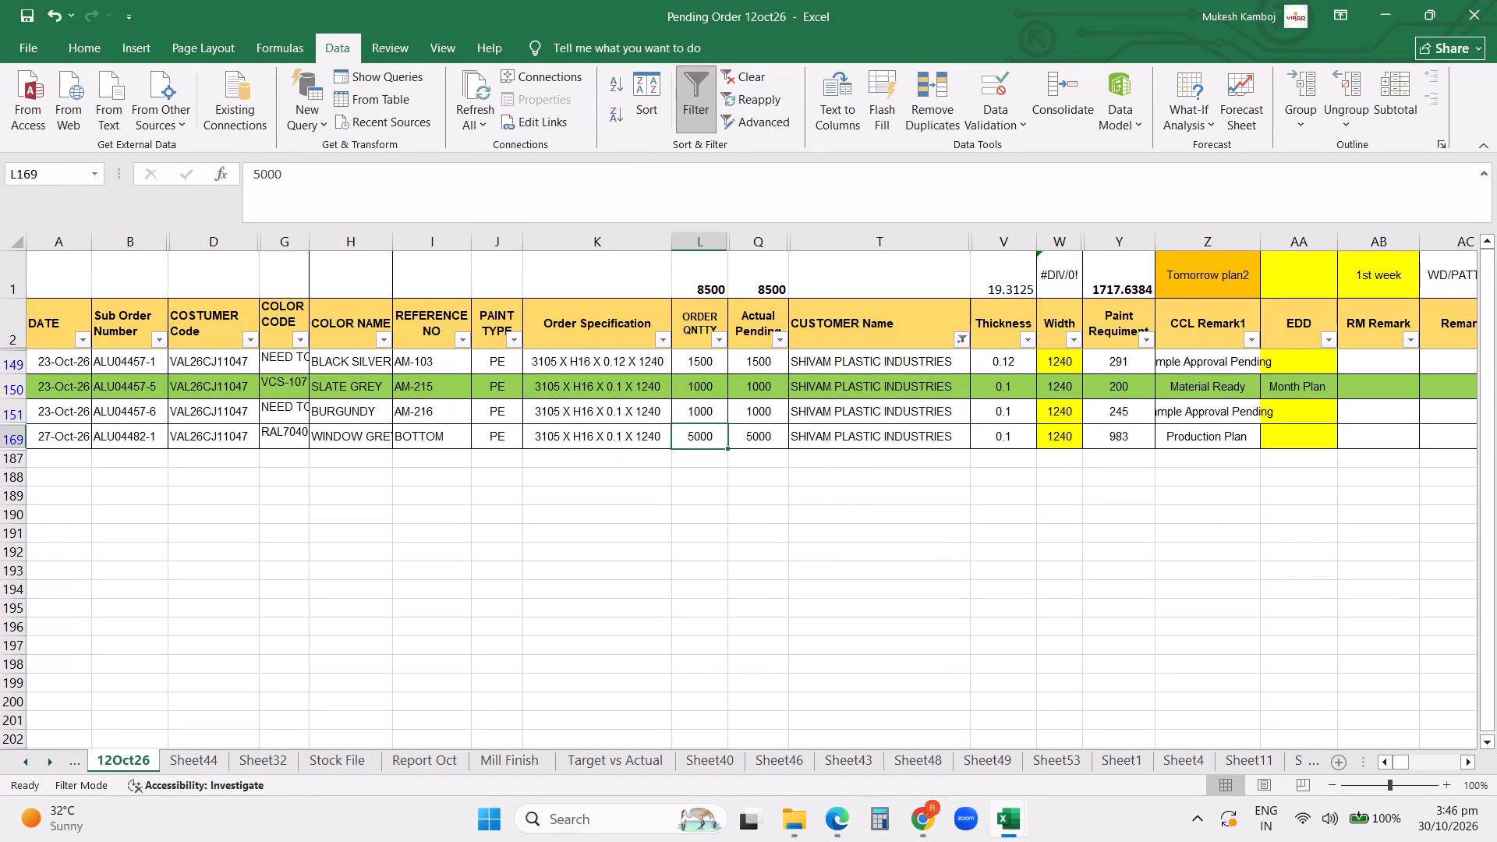
Deduct 1585 from the order quantity of Shivam Plastic order ALU04482-1 by changing it to the formula =5000-1585.
click(257, 173)
key(equal)
key(Right)
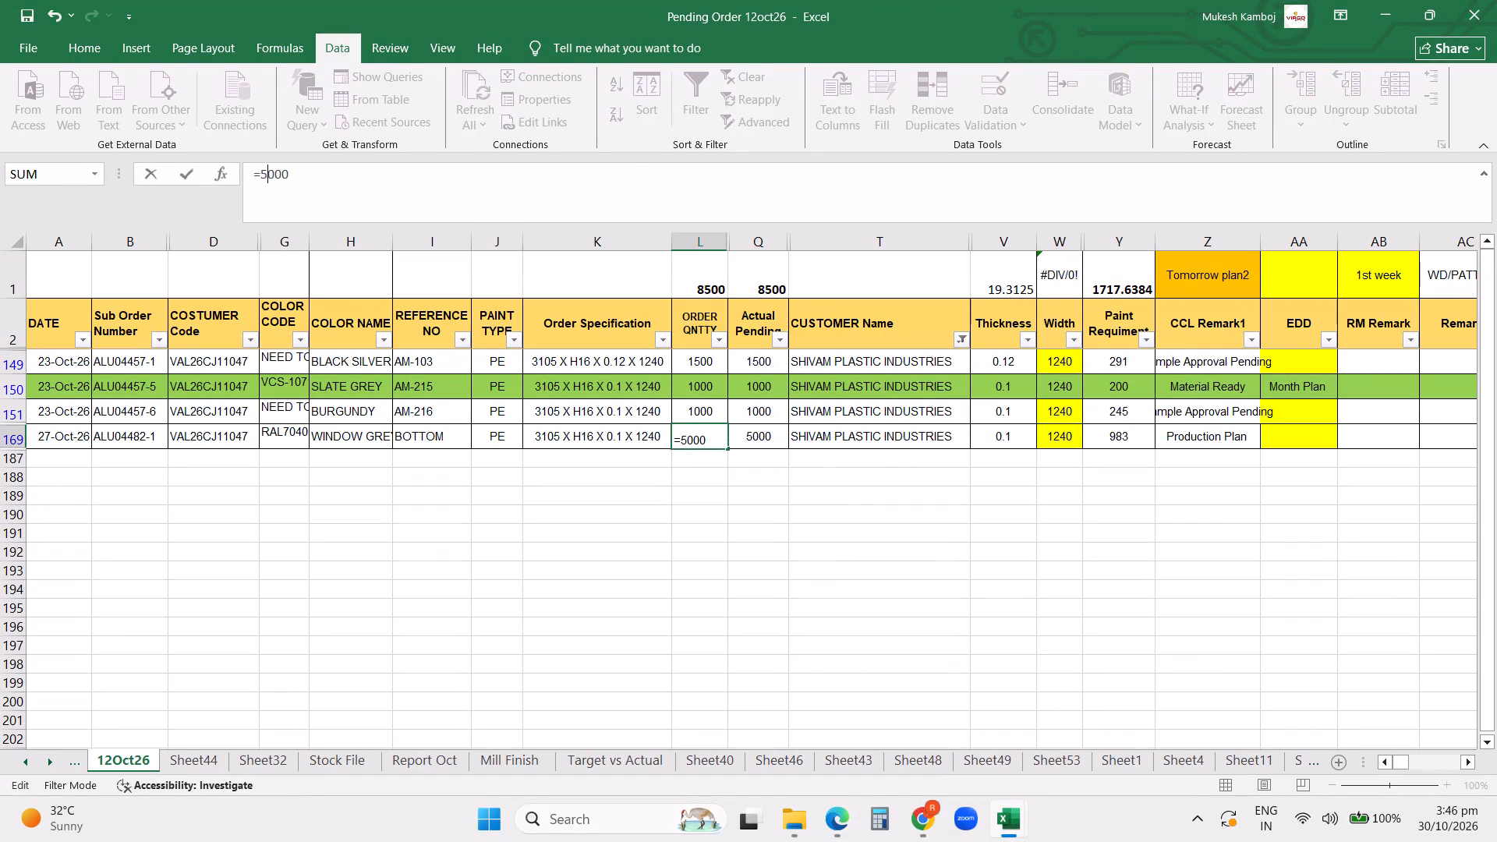
key(Right)
key(Right)
key(Right)
text(-15)
text(85)
key(Return)
key(Up)
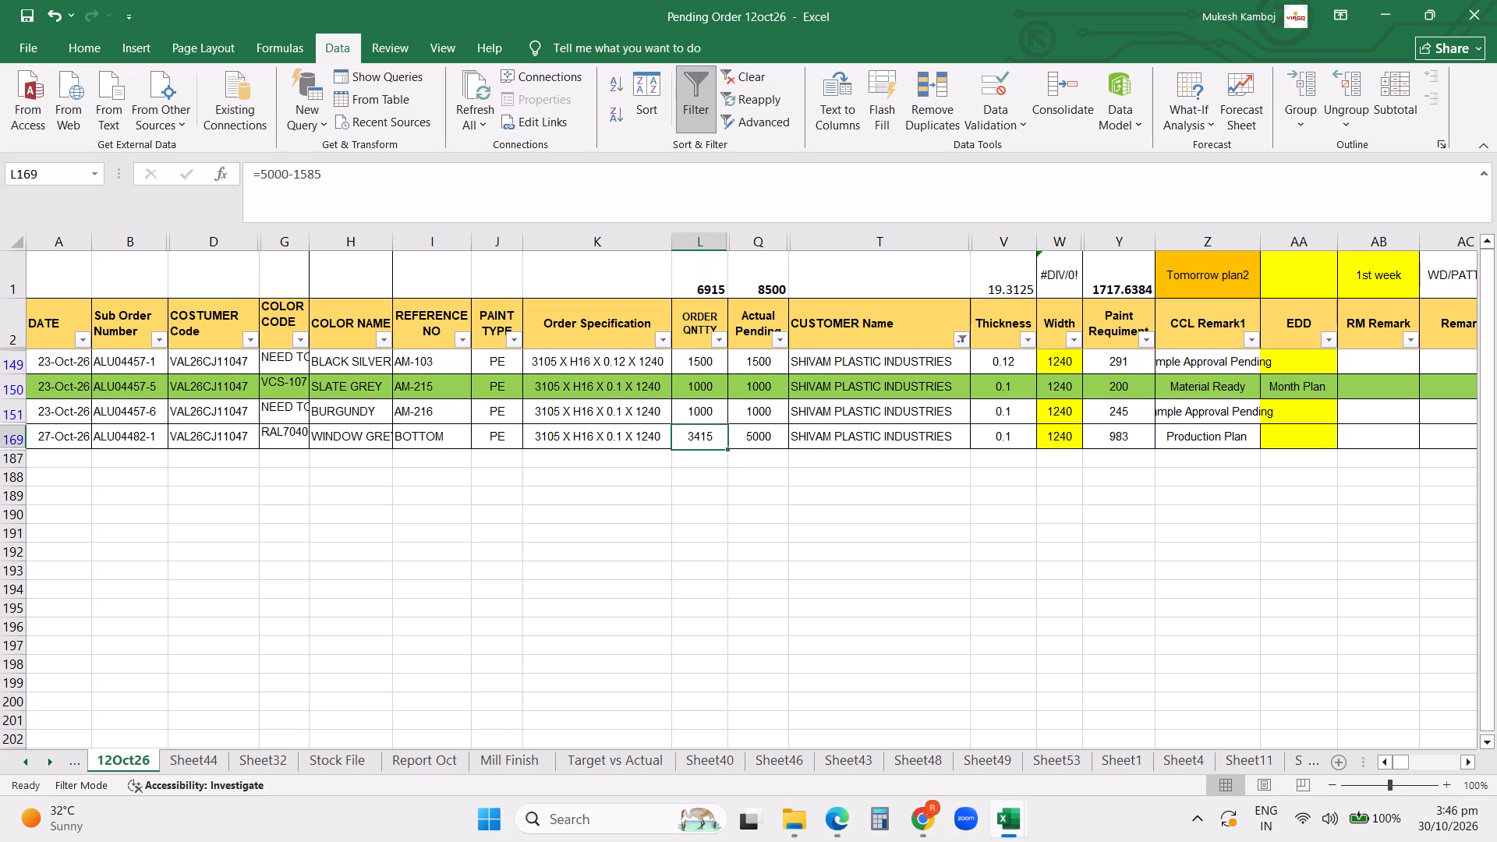
Copy the order quantity of ALU04482-1 into its Actual Pending cell.
key(ctrl+c)
key(Right)
key(Return)
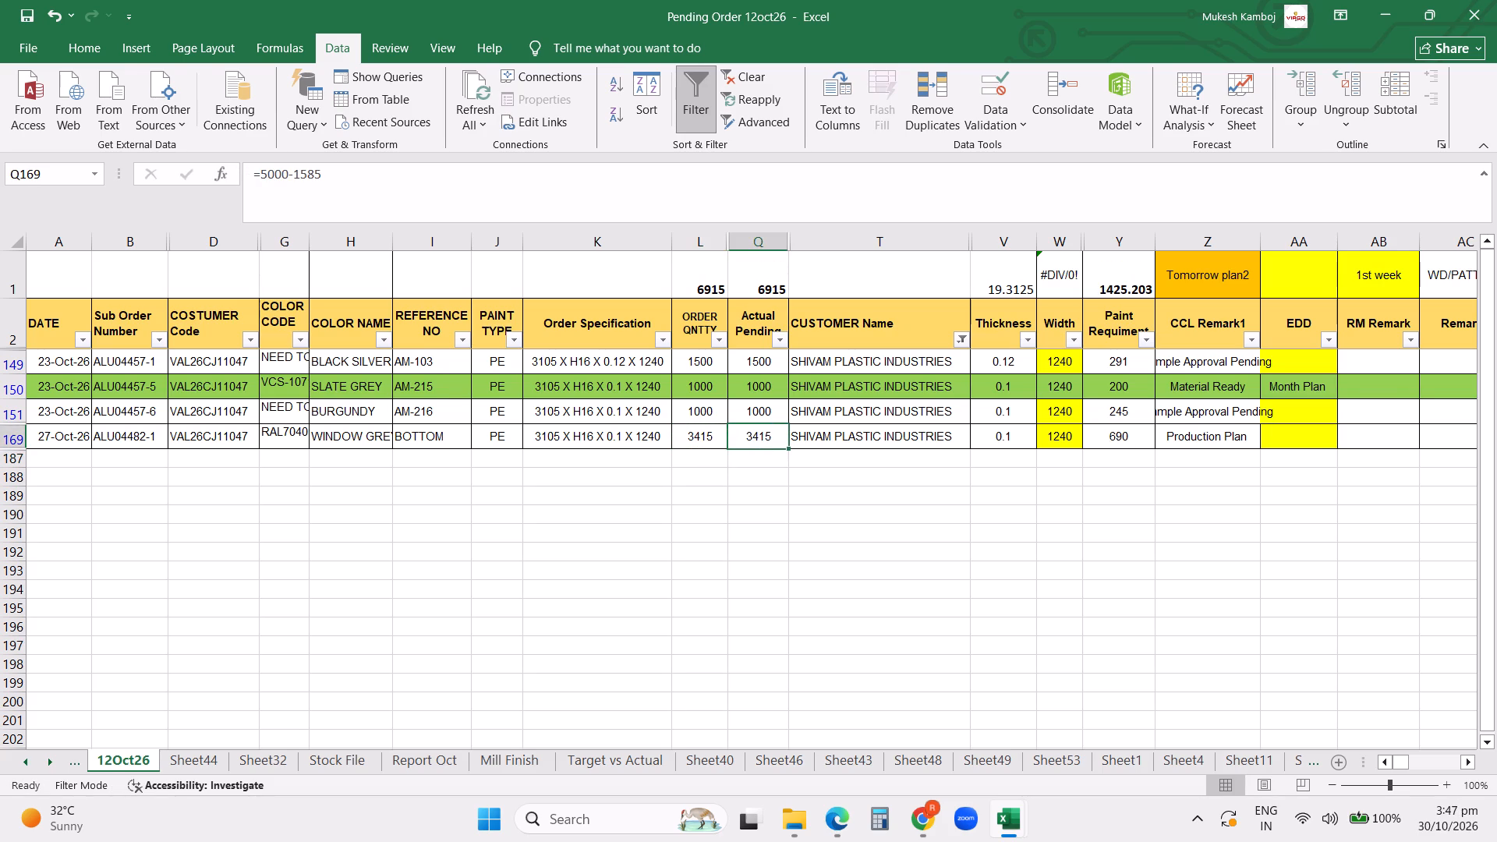
click(1053, 500)
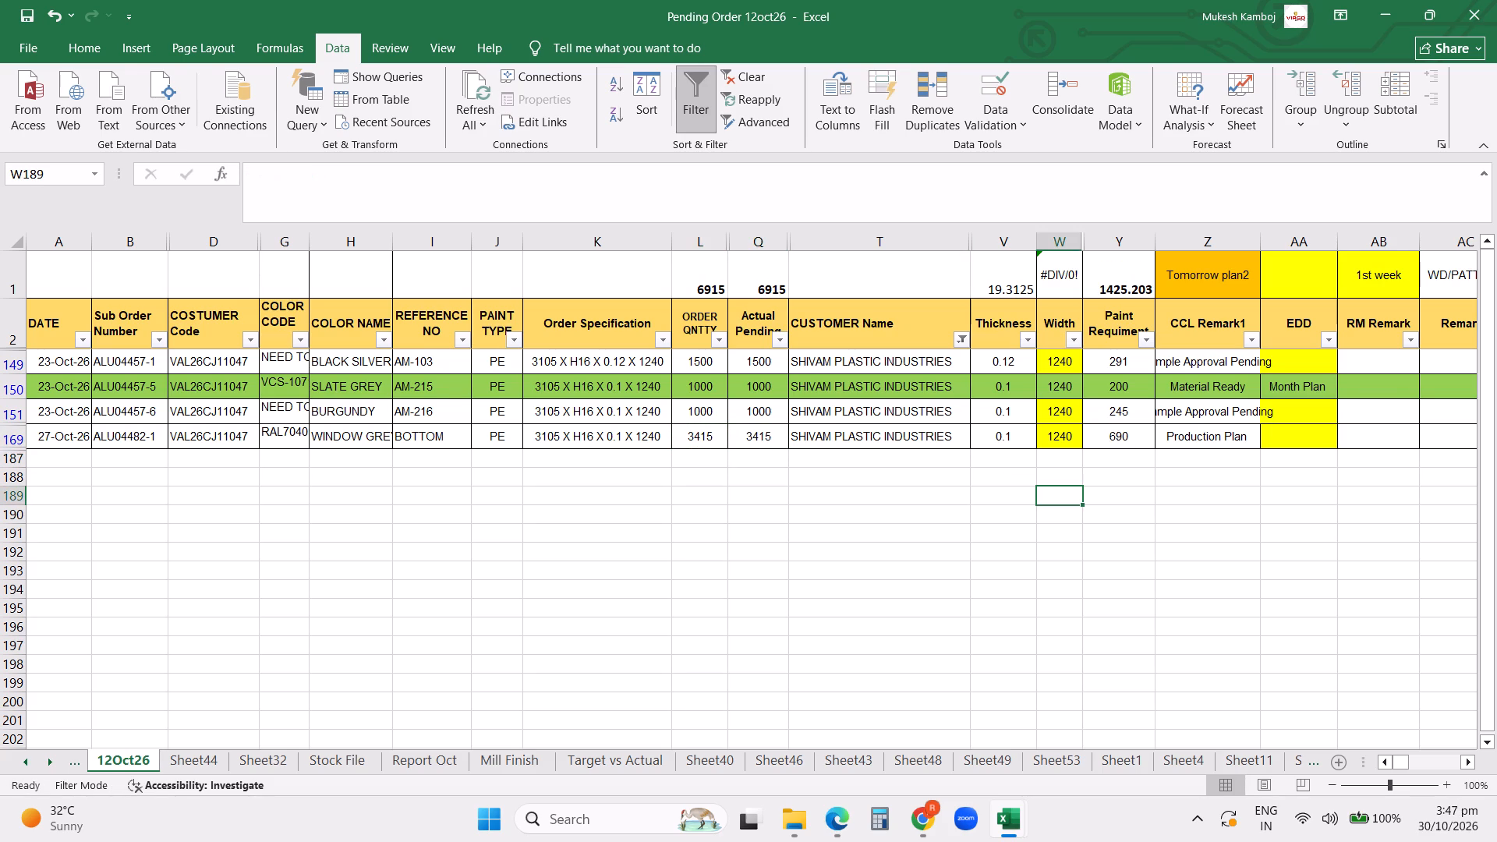
click(1010, 550)
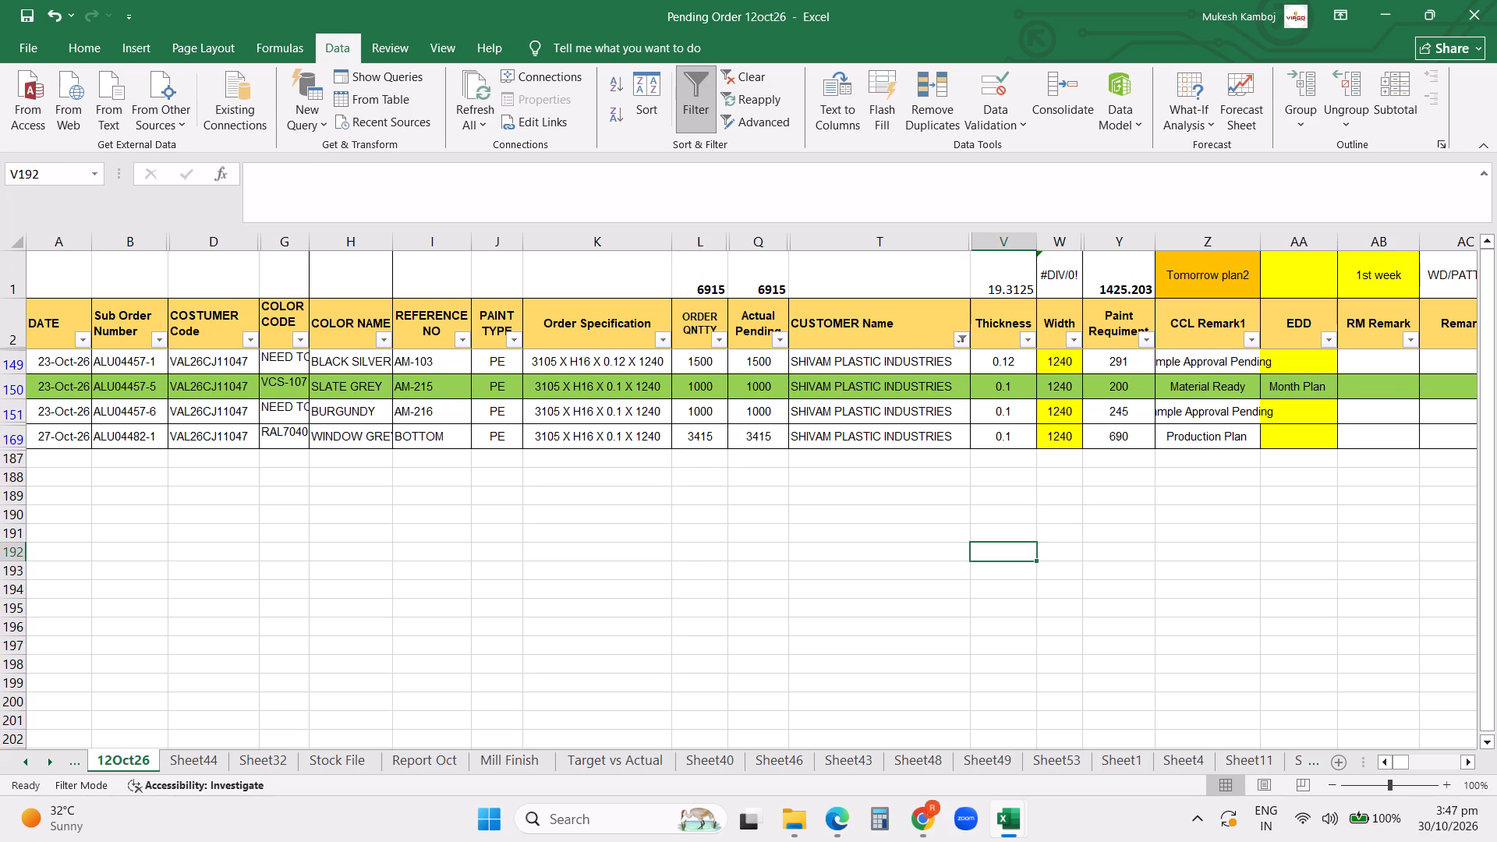
Clear the Customer Name filter on the 12Oct26 sheet to show all customers' orders.
click(957, 331)
click(957, 342)
click(851, 468)
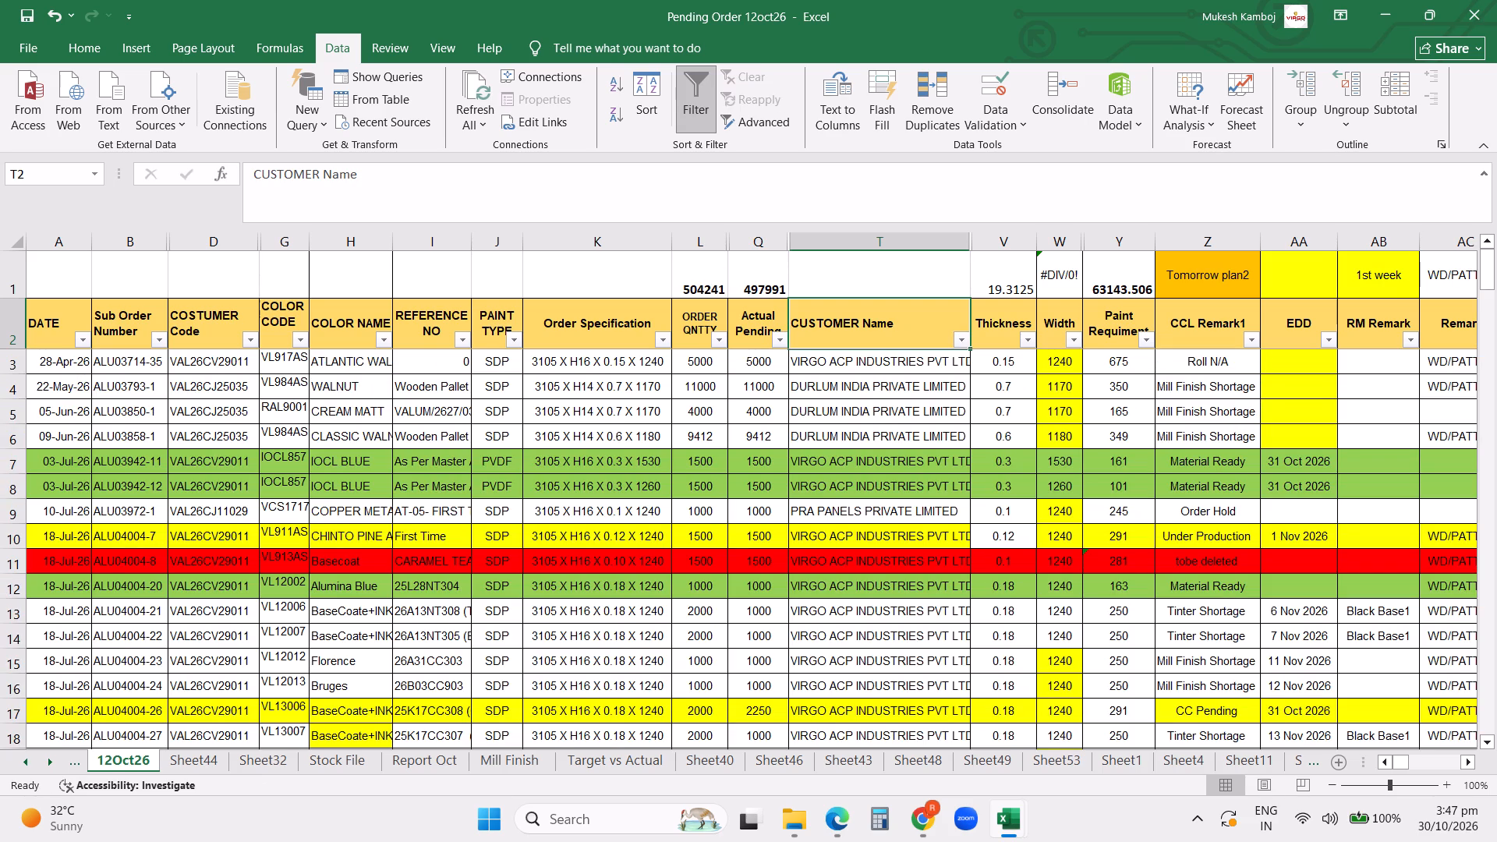
Filter the EDD column of the 12Oct26 sheet to Month Plan only and review the listed orders to the end.
click(1328, 341)
click(1148, 560)
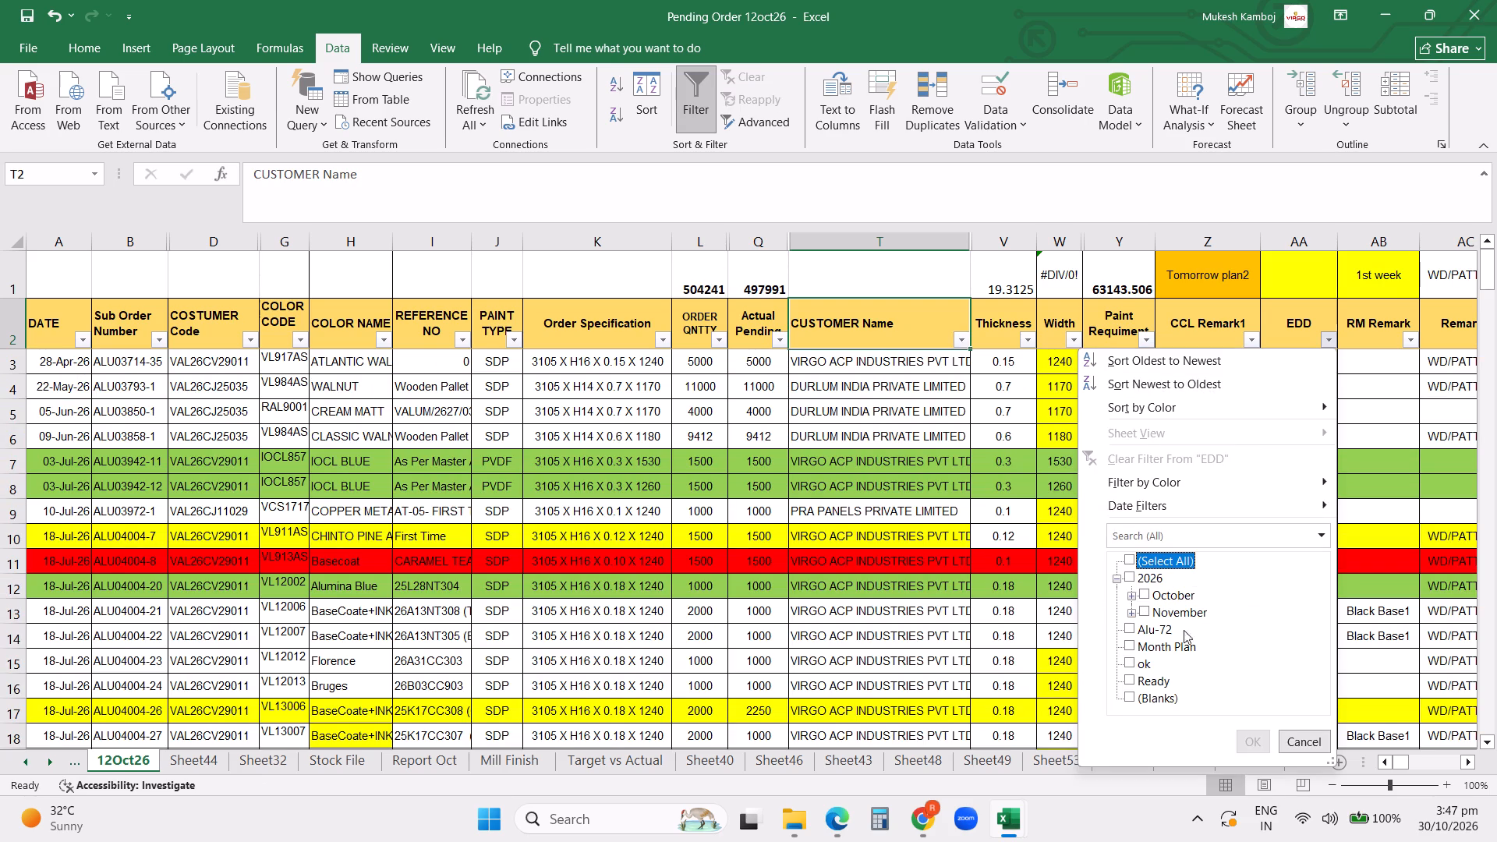
click(1169, 652)
click(1247, 741)
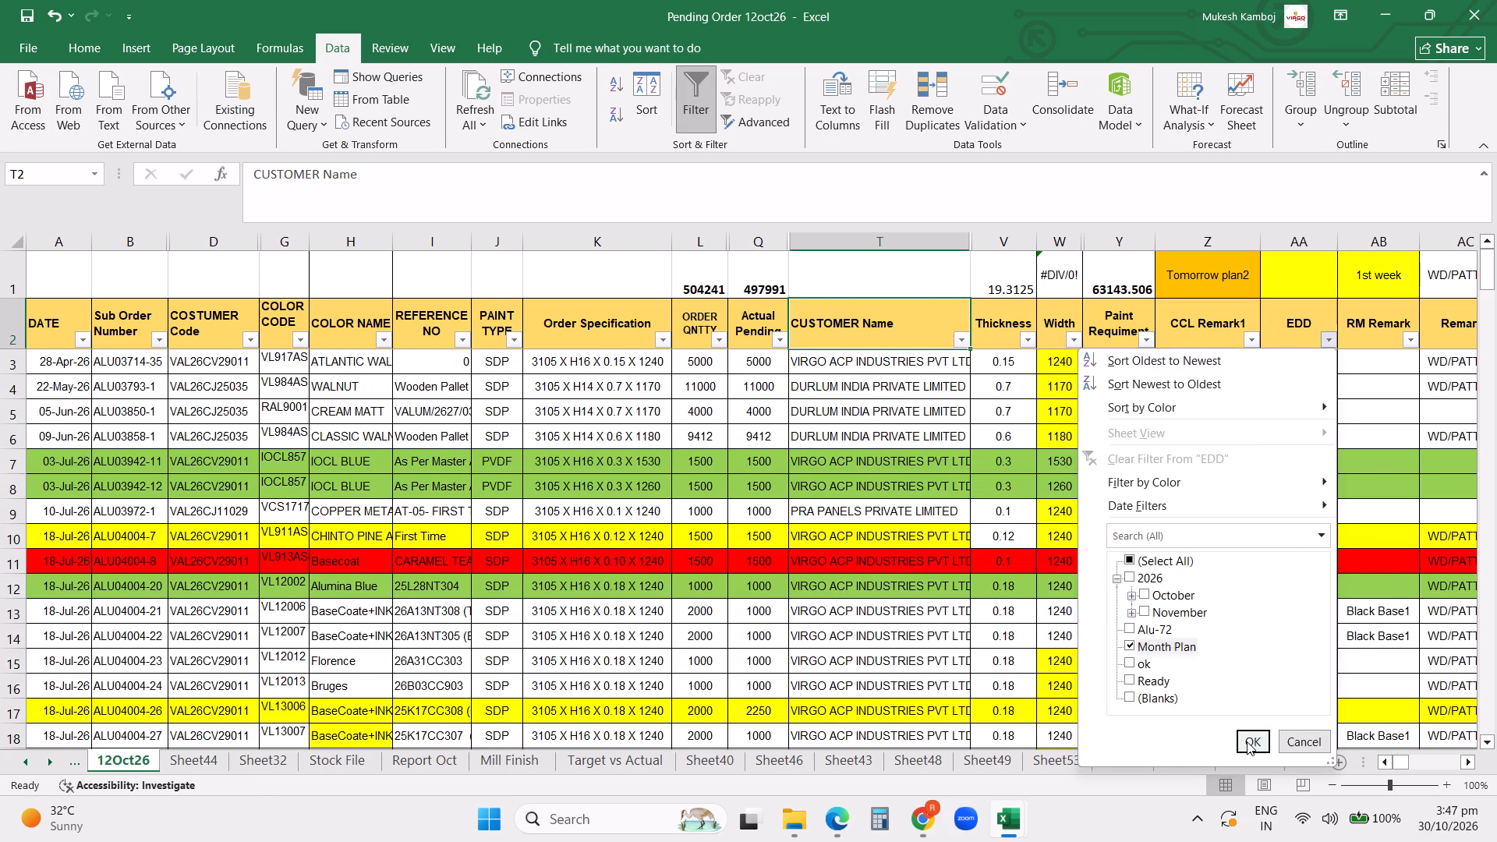
scroll(1261, 593, up, 10)
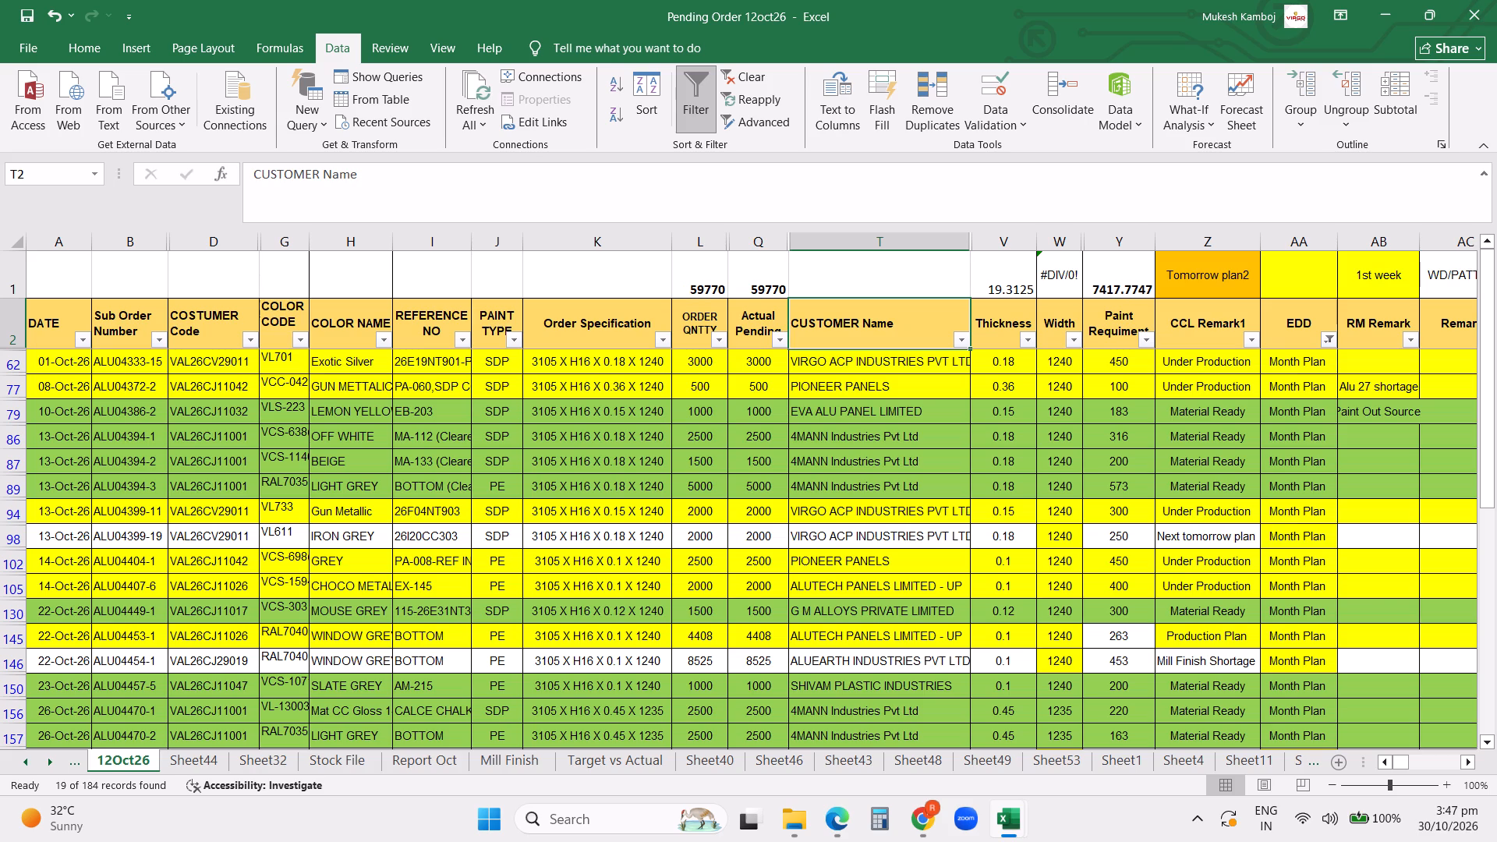
scroll(1276, 554, down, 1)
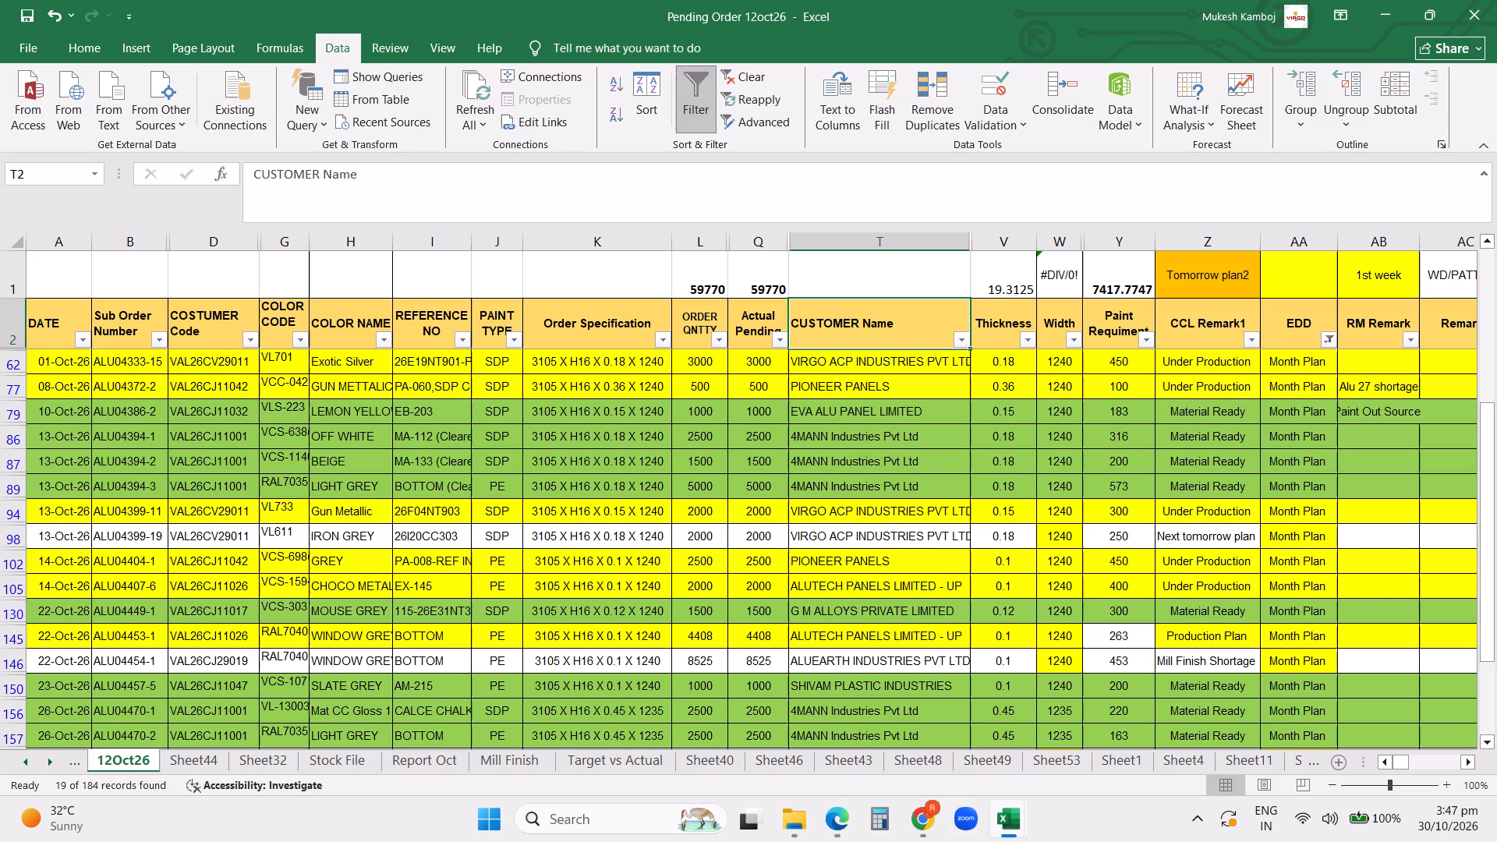
scroll(1278, 558, down, 2)
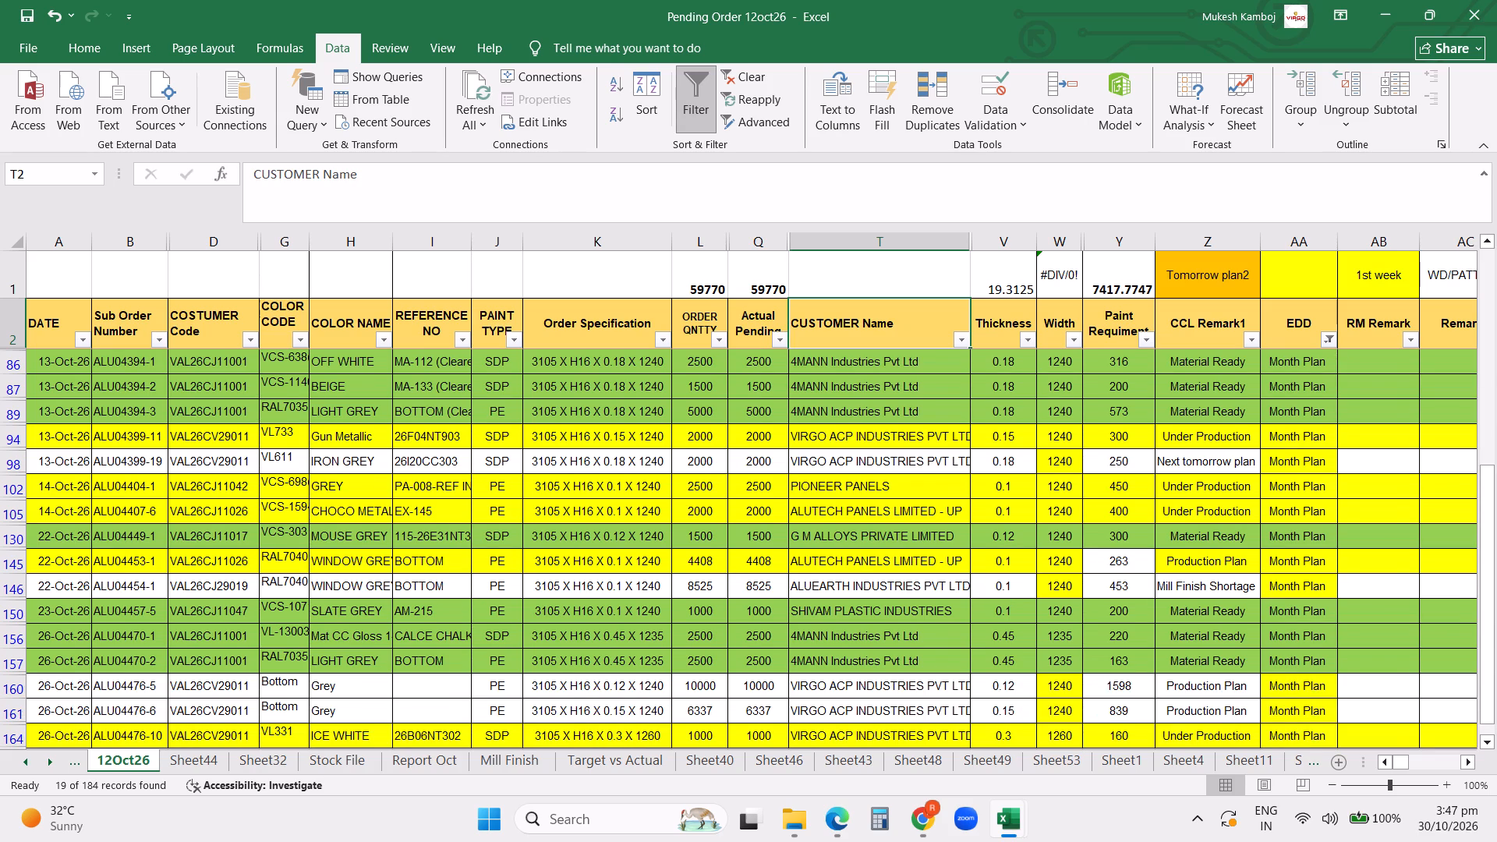
scroll(1278, 558, down, 2)
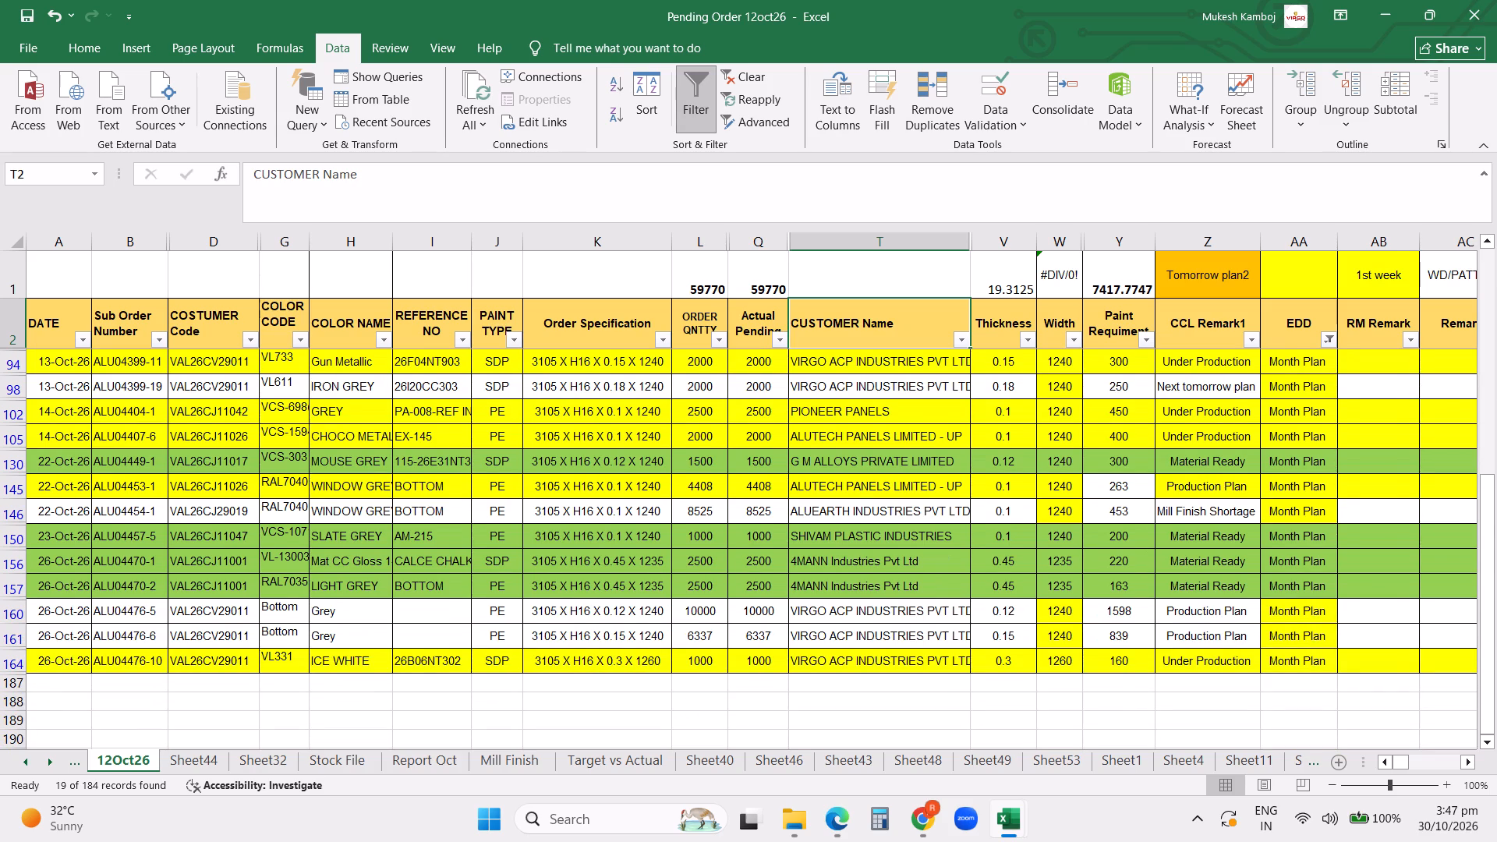
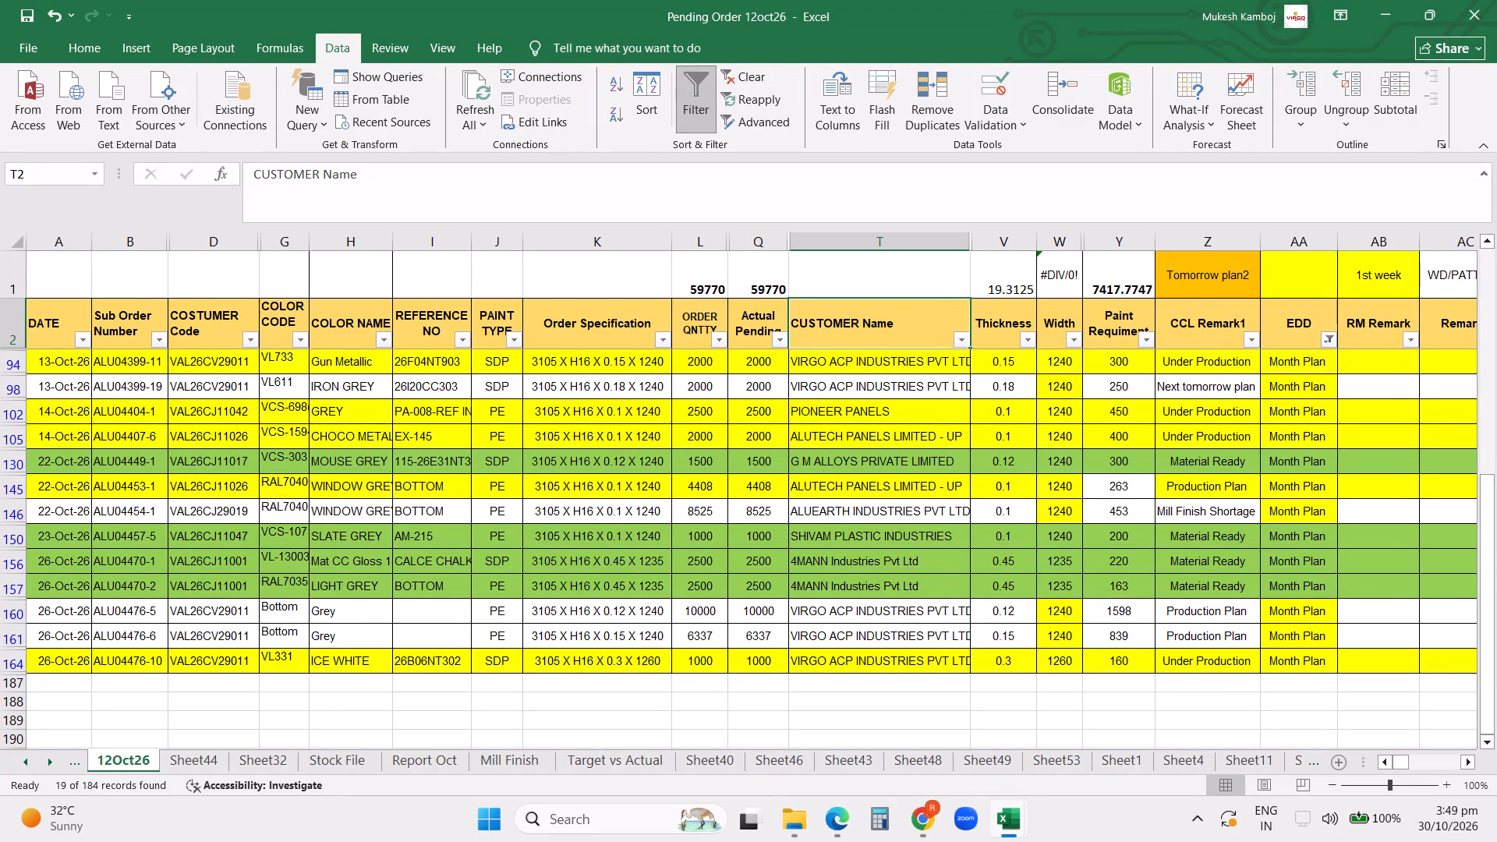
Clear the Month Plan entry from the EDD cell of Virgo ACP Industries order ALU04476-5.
click(1294, 614)
key(Delete)
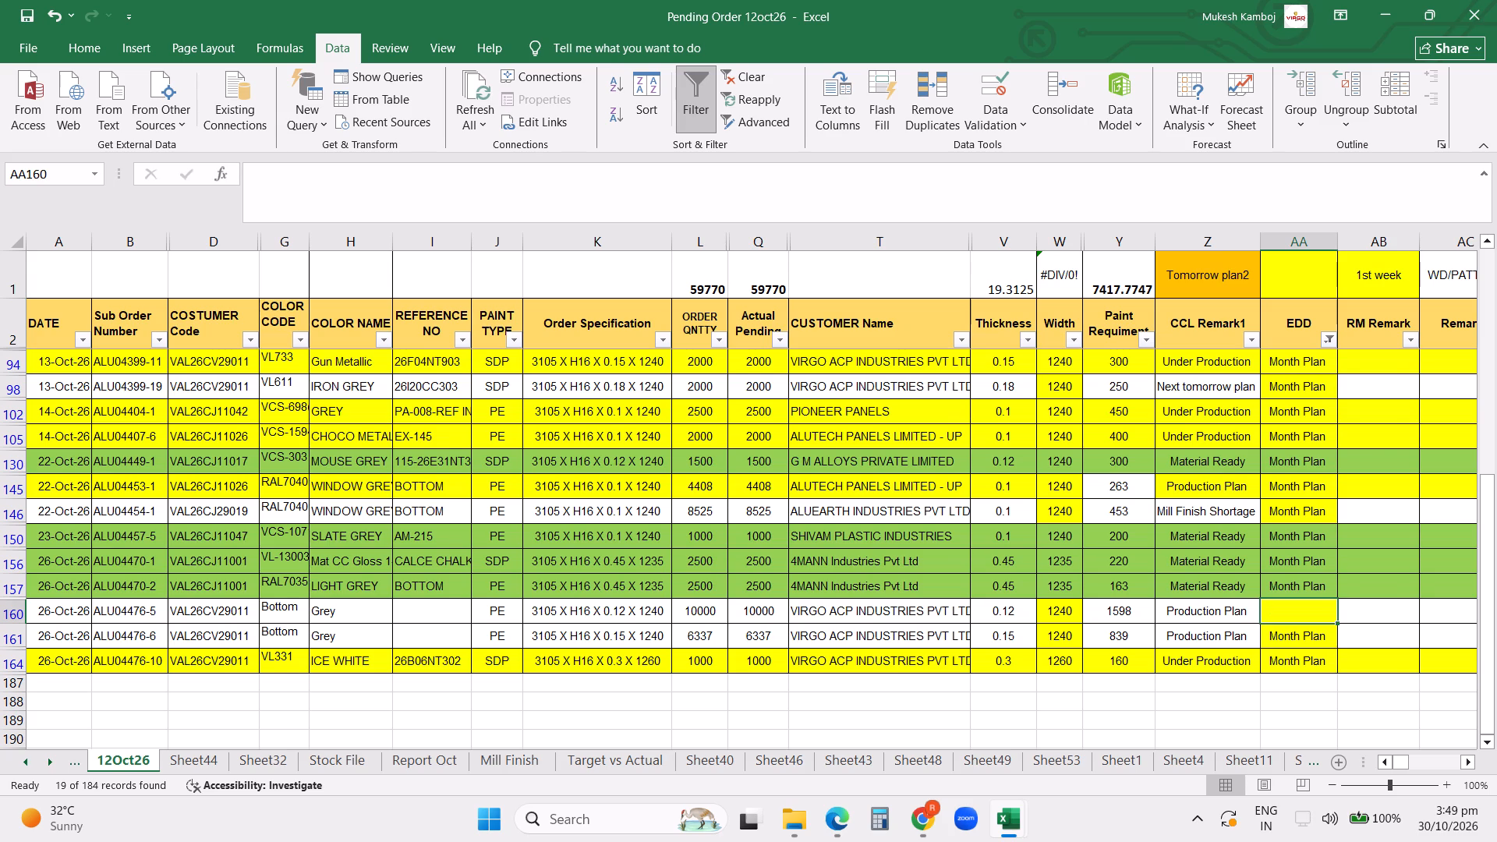
scroll(1294, 612, up, 3)
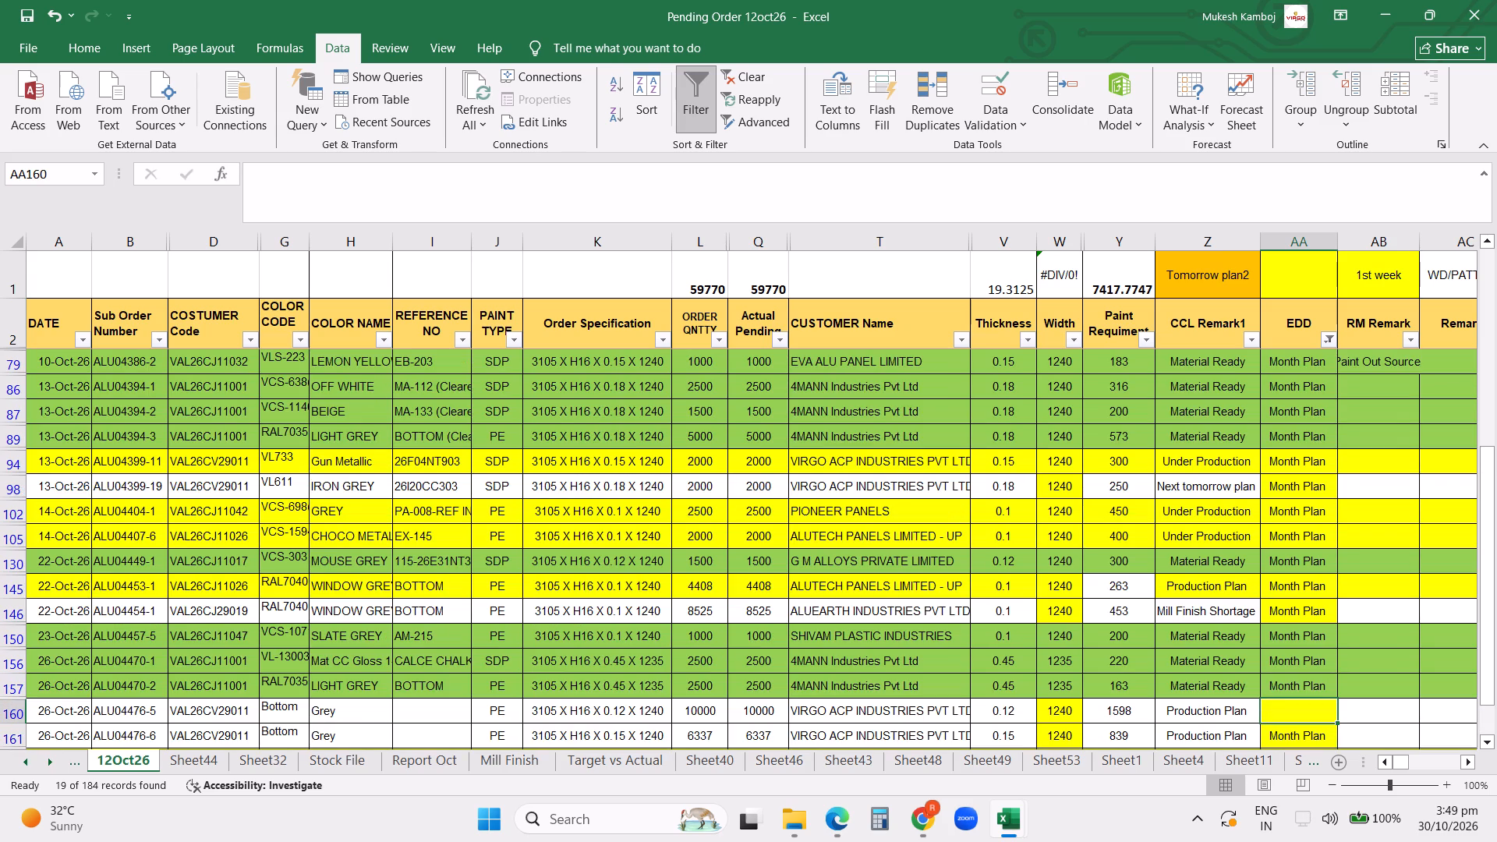
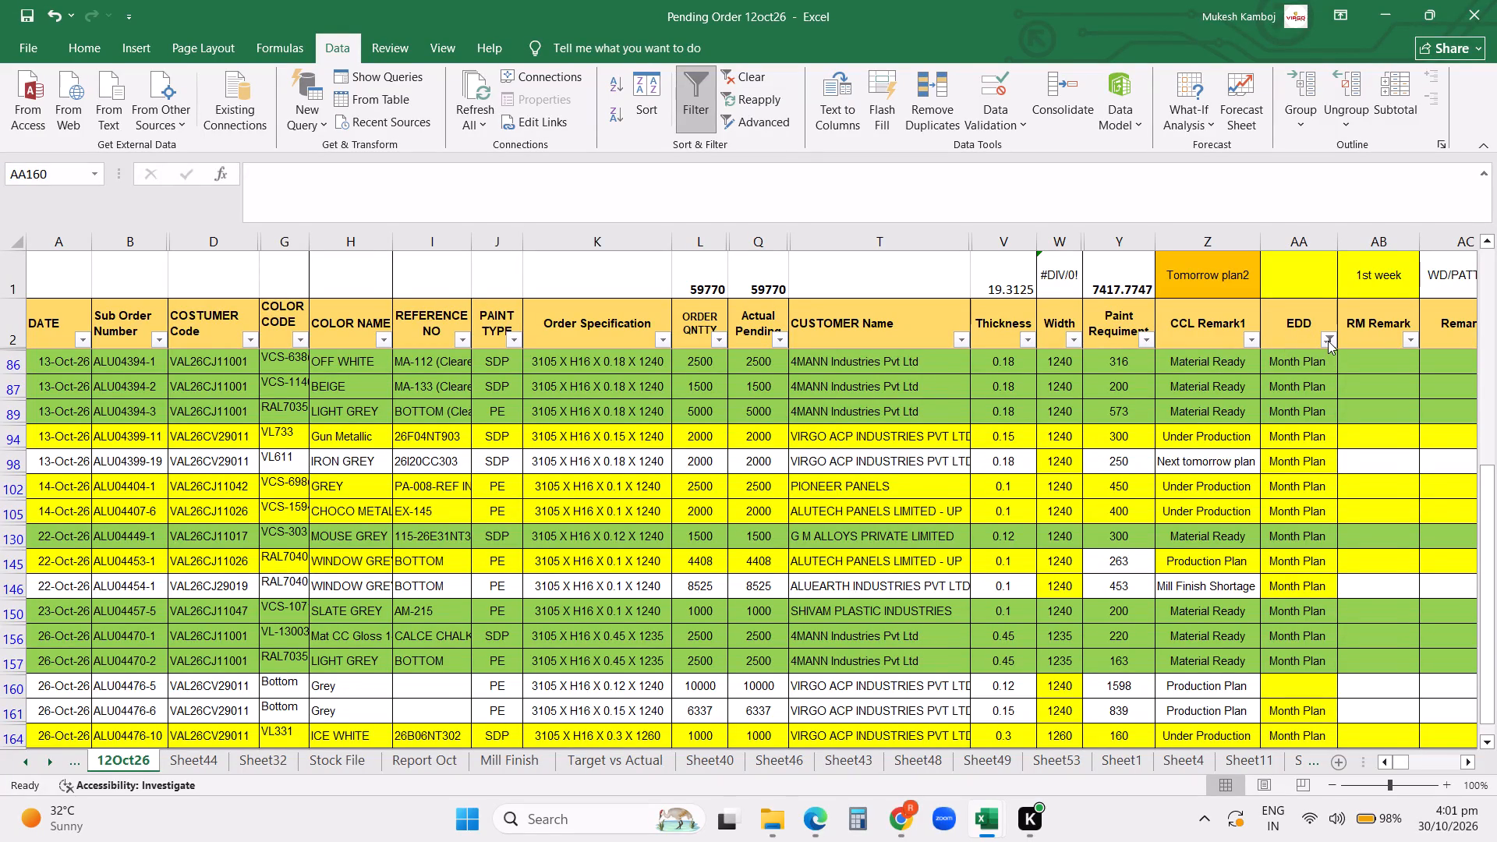
Open the filter options of the EDD column on the 12Oct26 sheet.
triple_click(1328, 341)
triple_click(1328, 341)
click(1328, 341)
Reset the EDD filter on the 12Oct26 sheet to select all values so every order is listed.
key(Down)
key(Down)
key(Down)
key(Down)
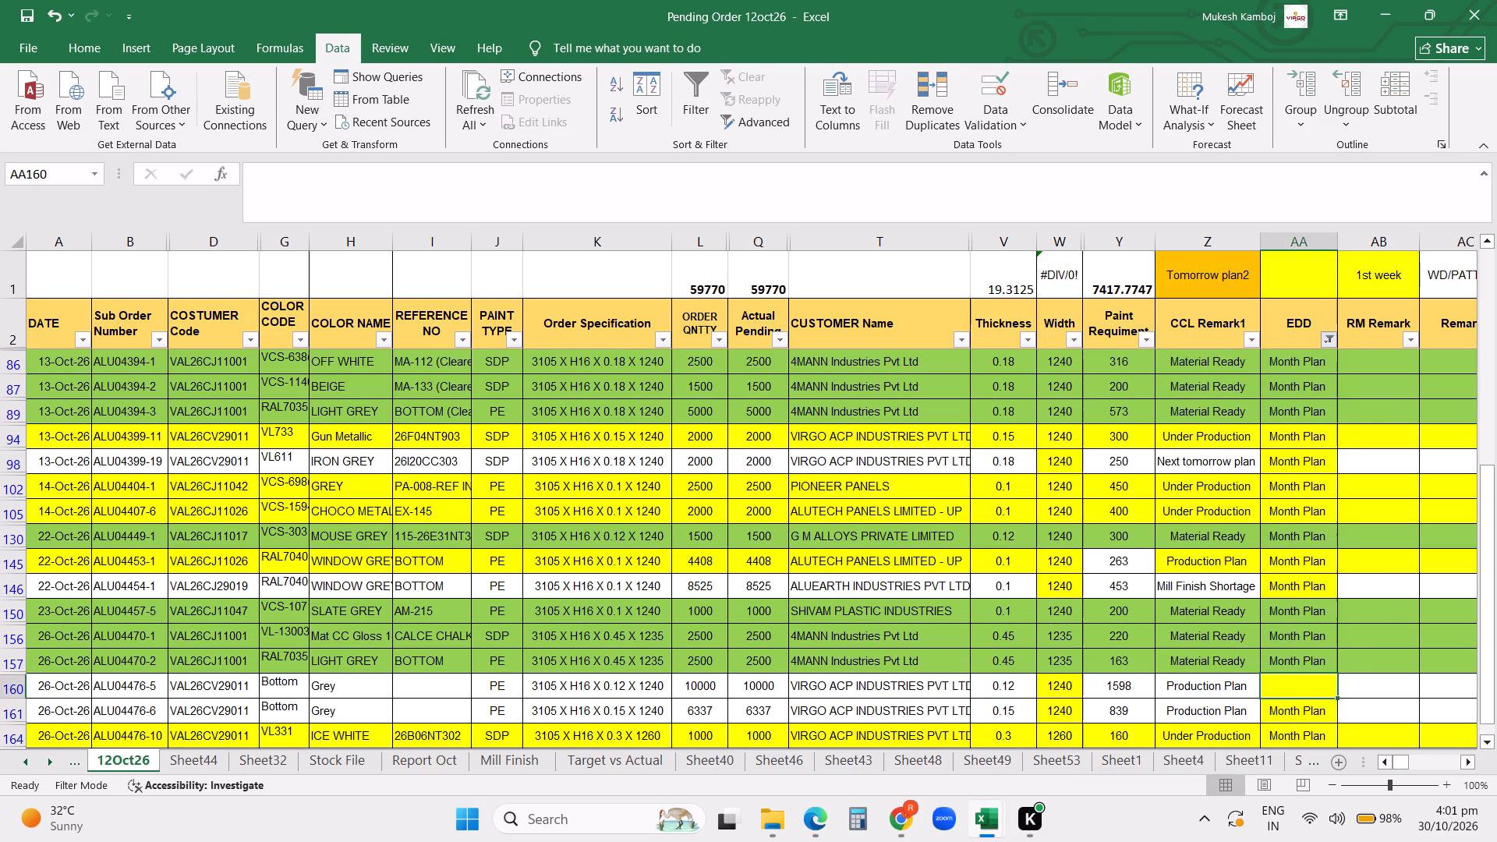
click(1328, 341)
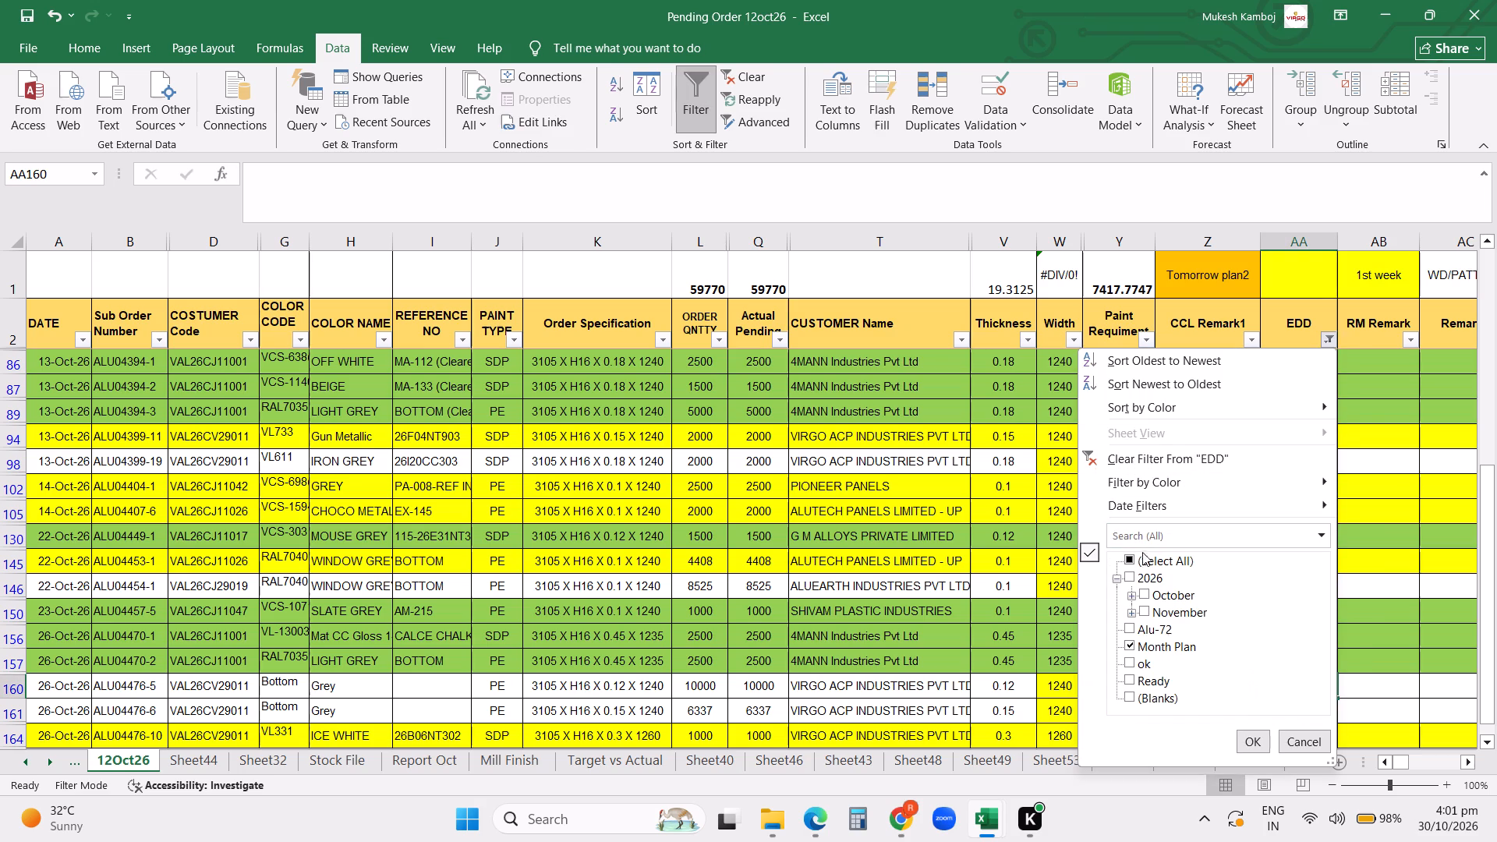
click(1139, 556)
click(1255, 751)
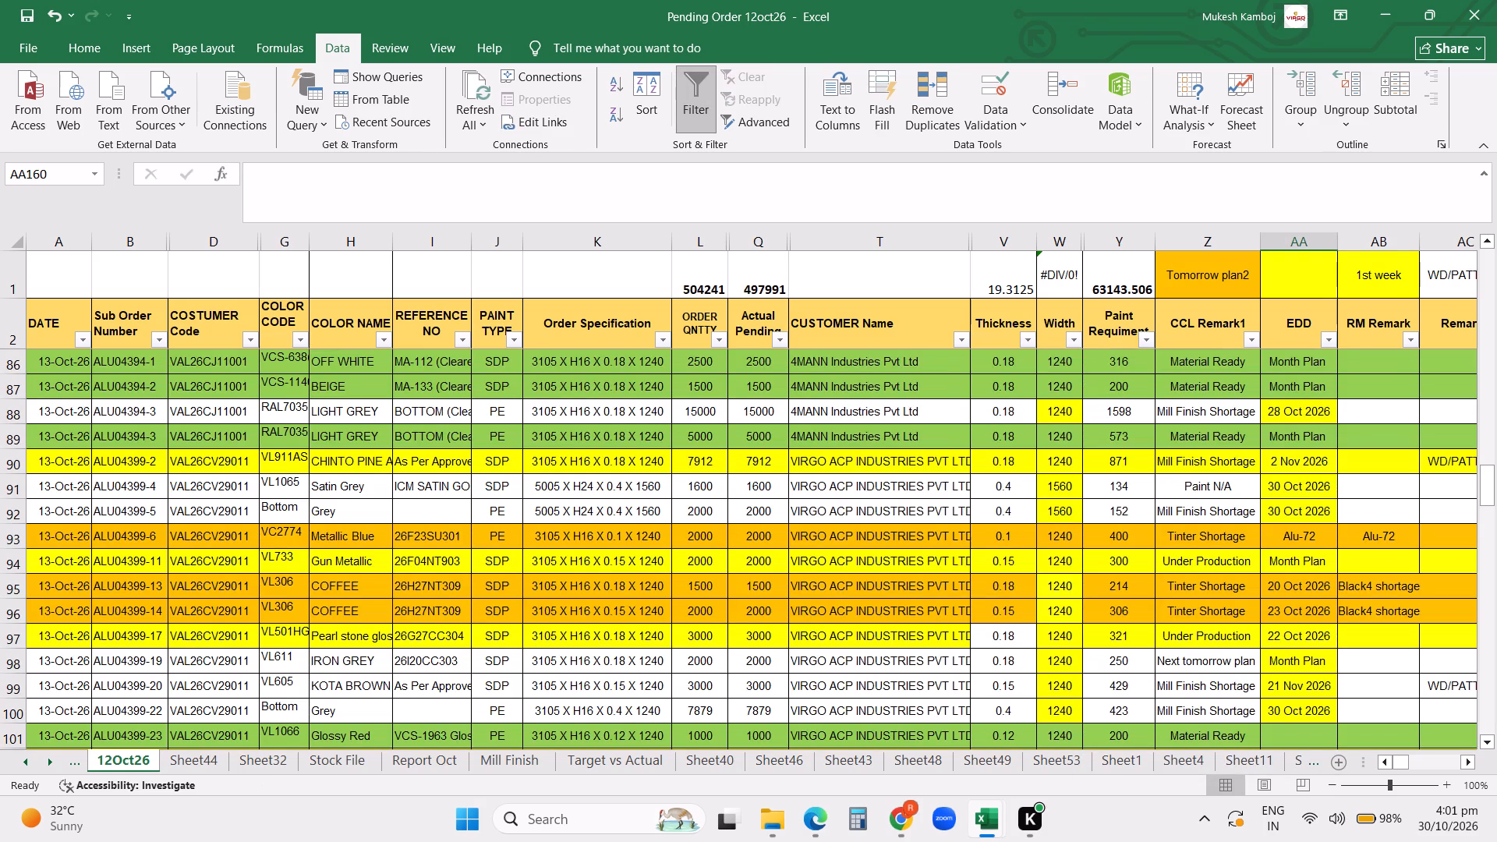
Filter the CCL Remark1 column of the 12Oct26 sheet by the search text "tomo".
click(1247, 347)
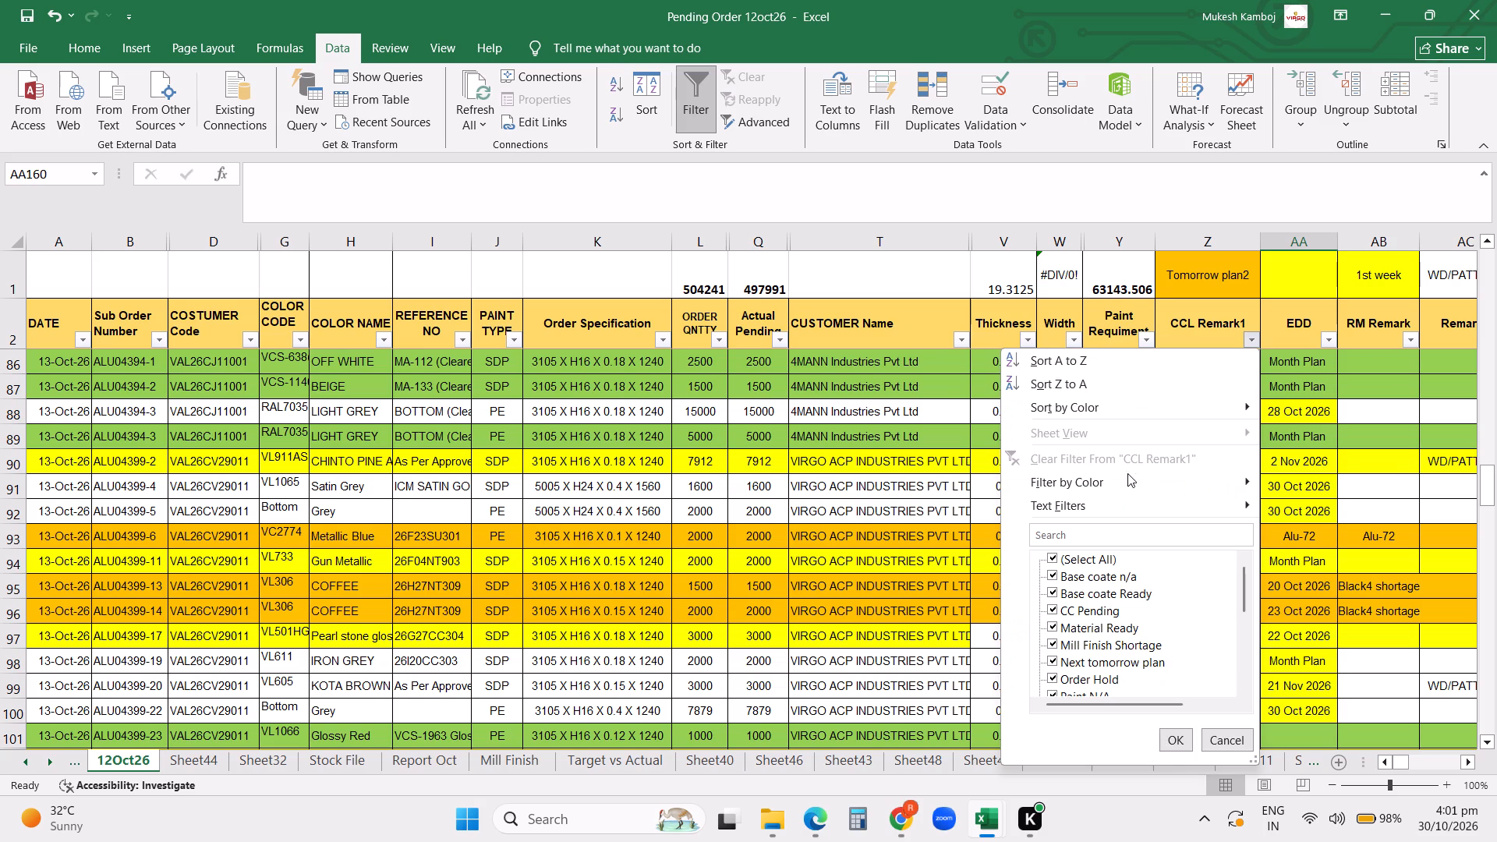
click(1058, 528)
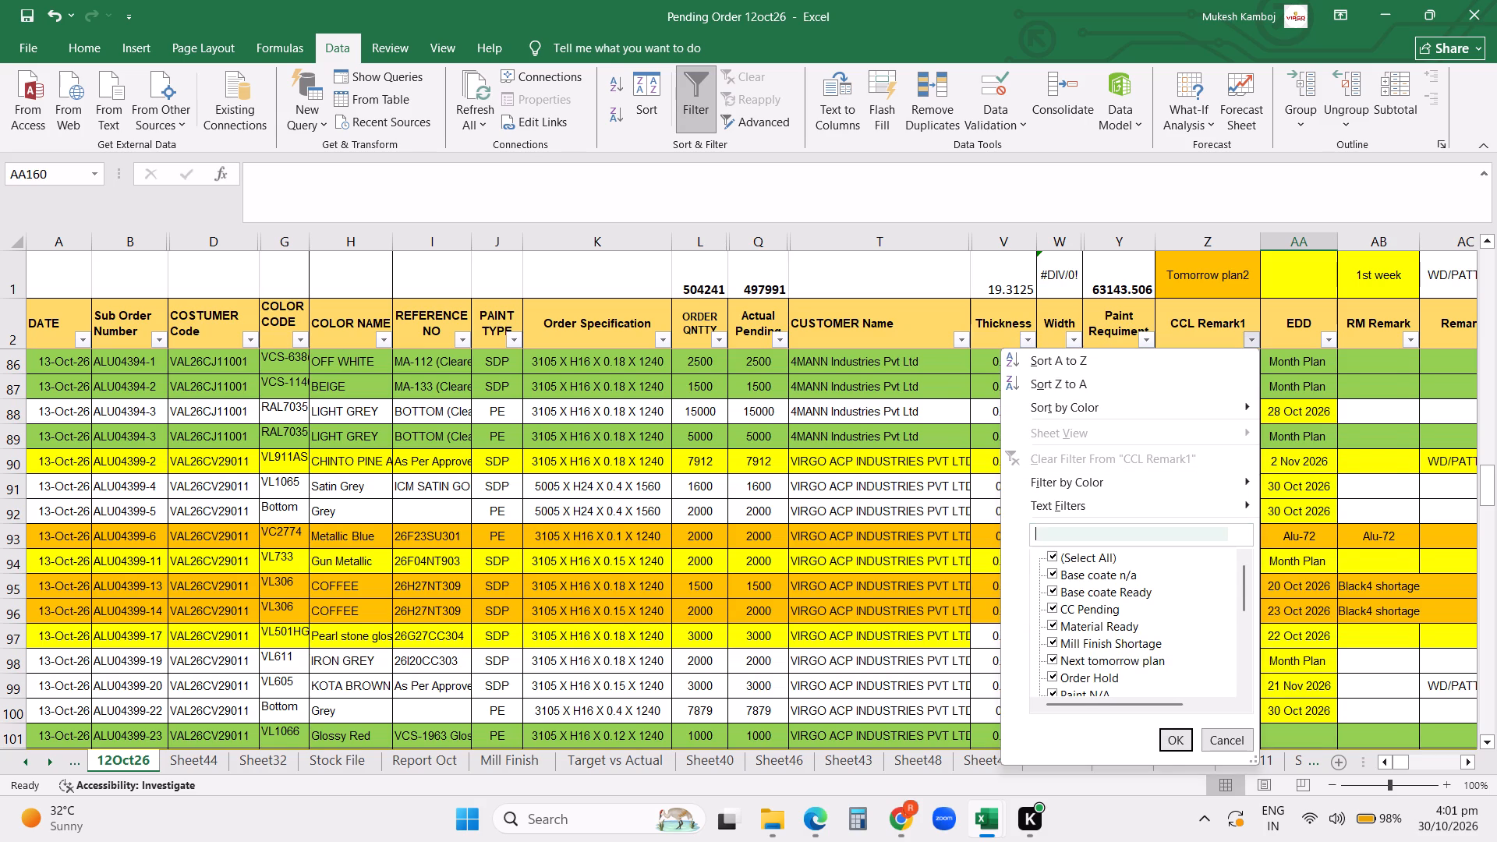
text(tomo)
key(Return)
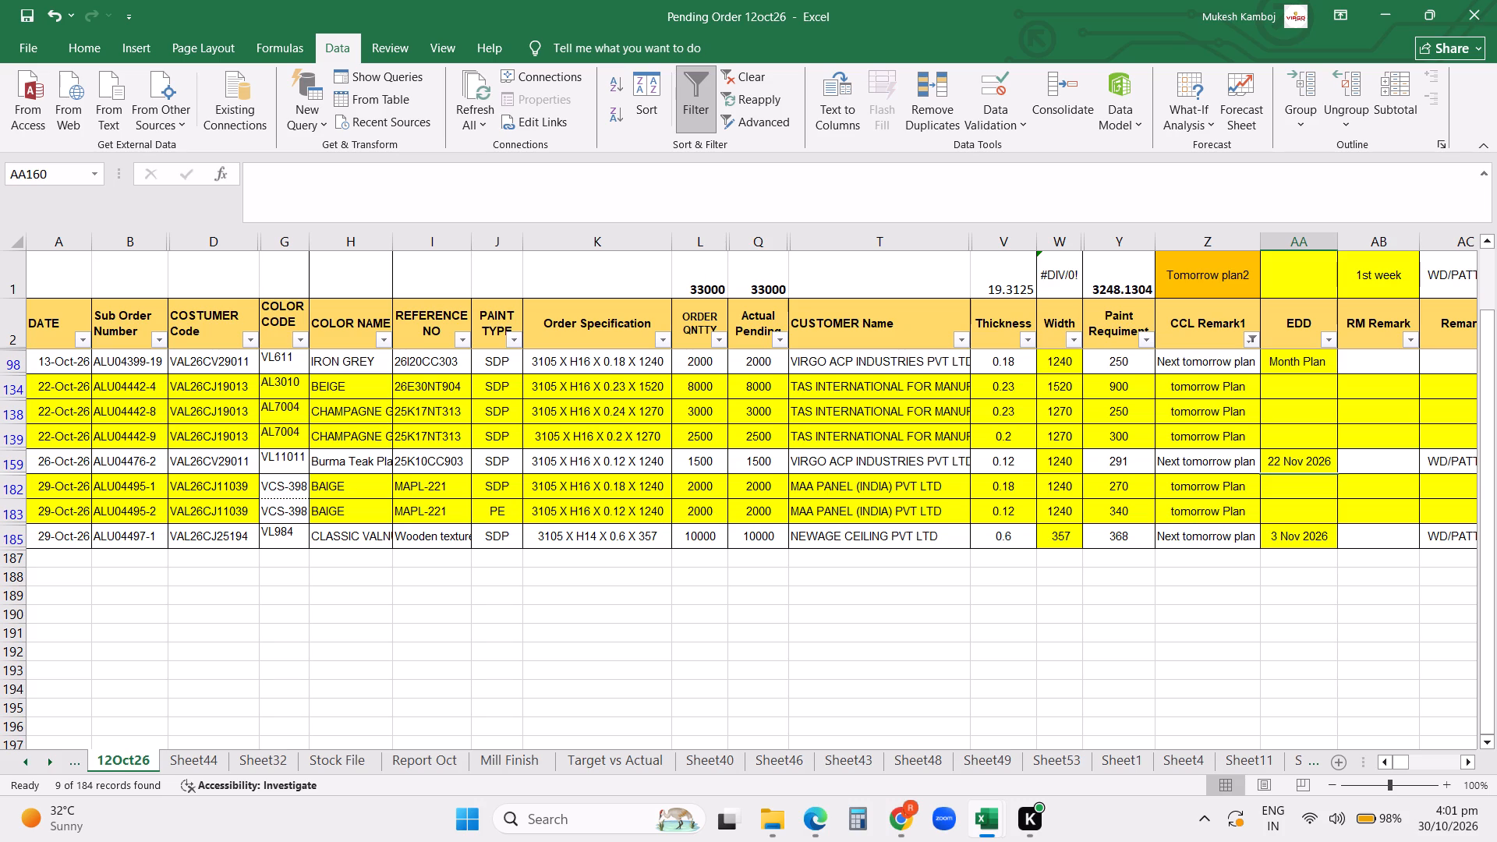
drag(292, 482, 284, 508)
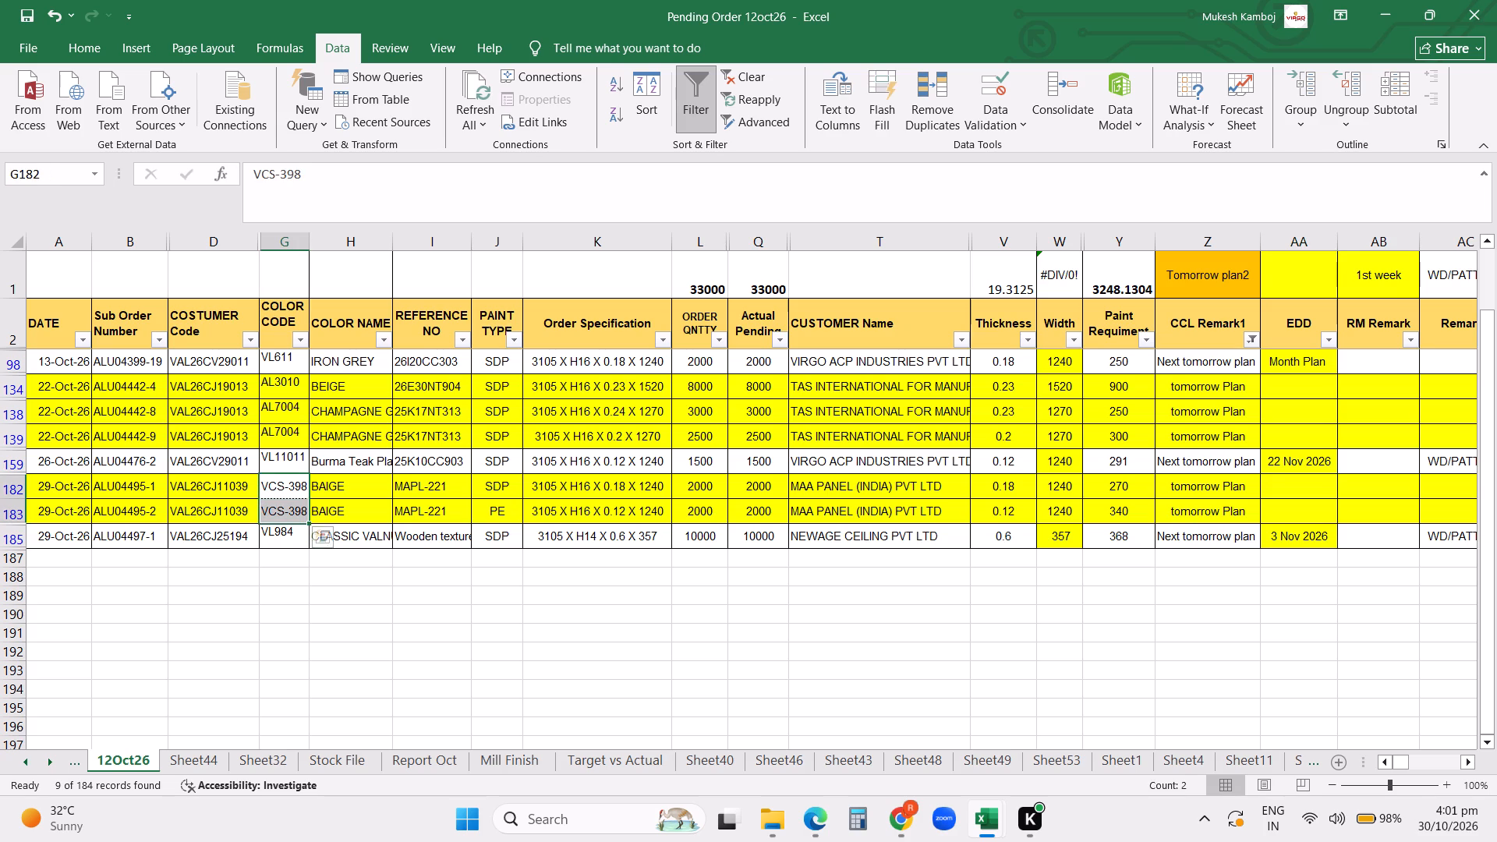
click(87, 42)
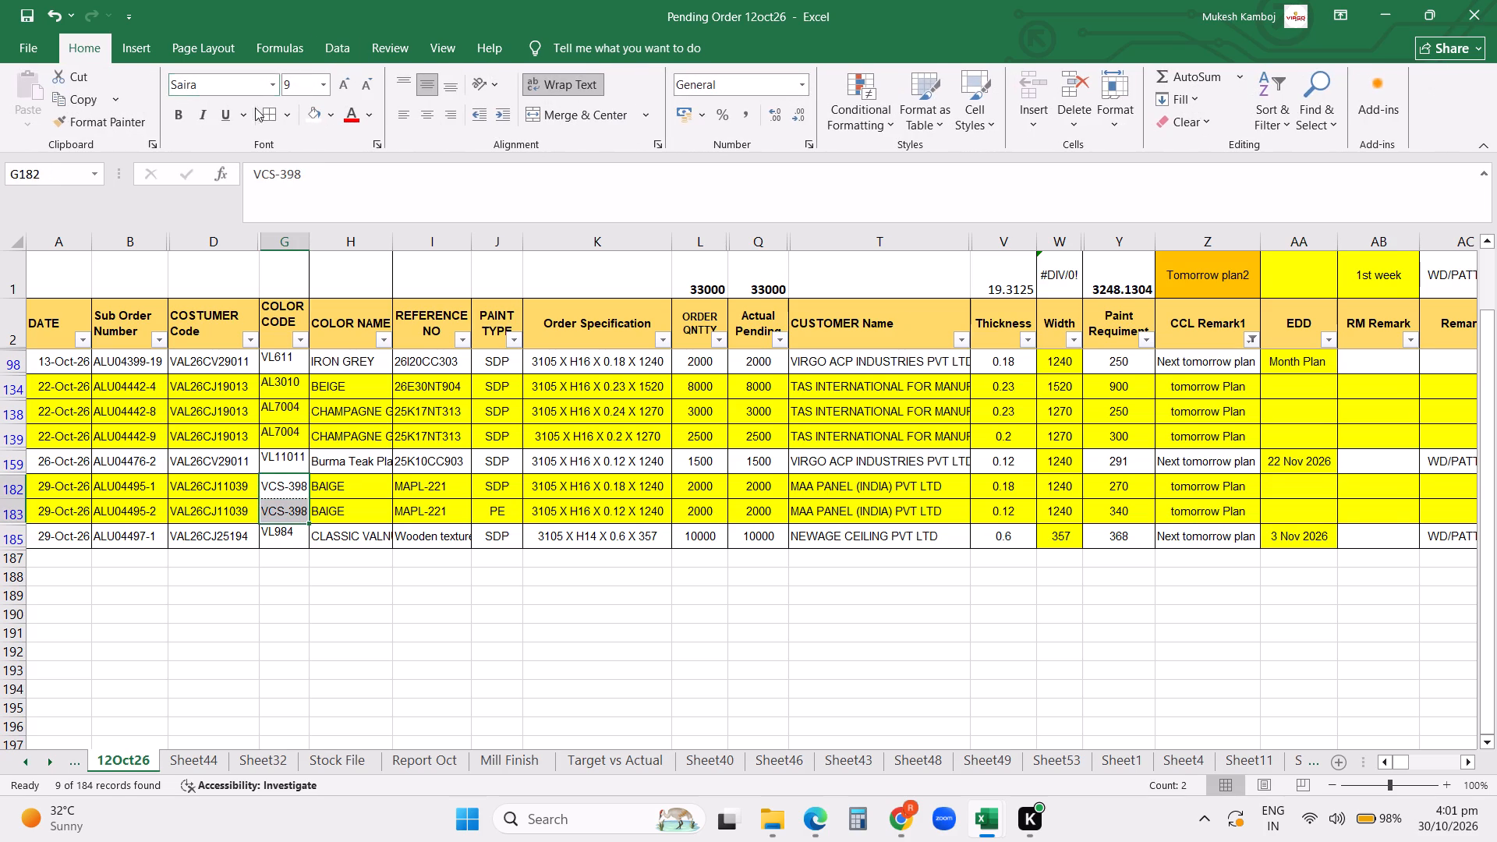
click(331, 115)
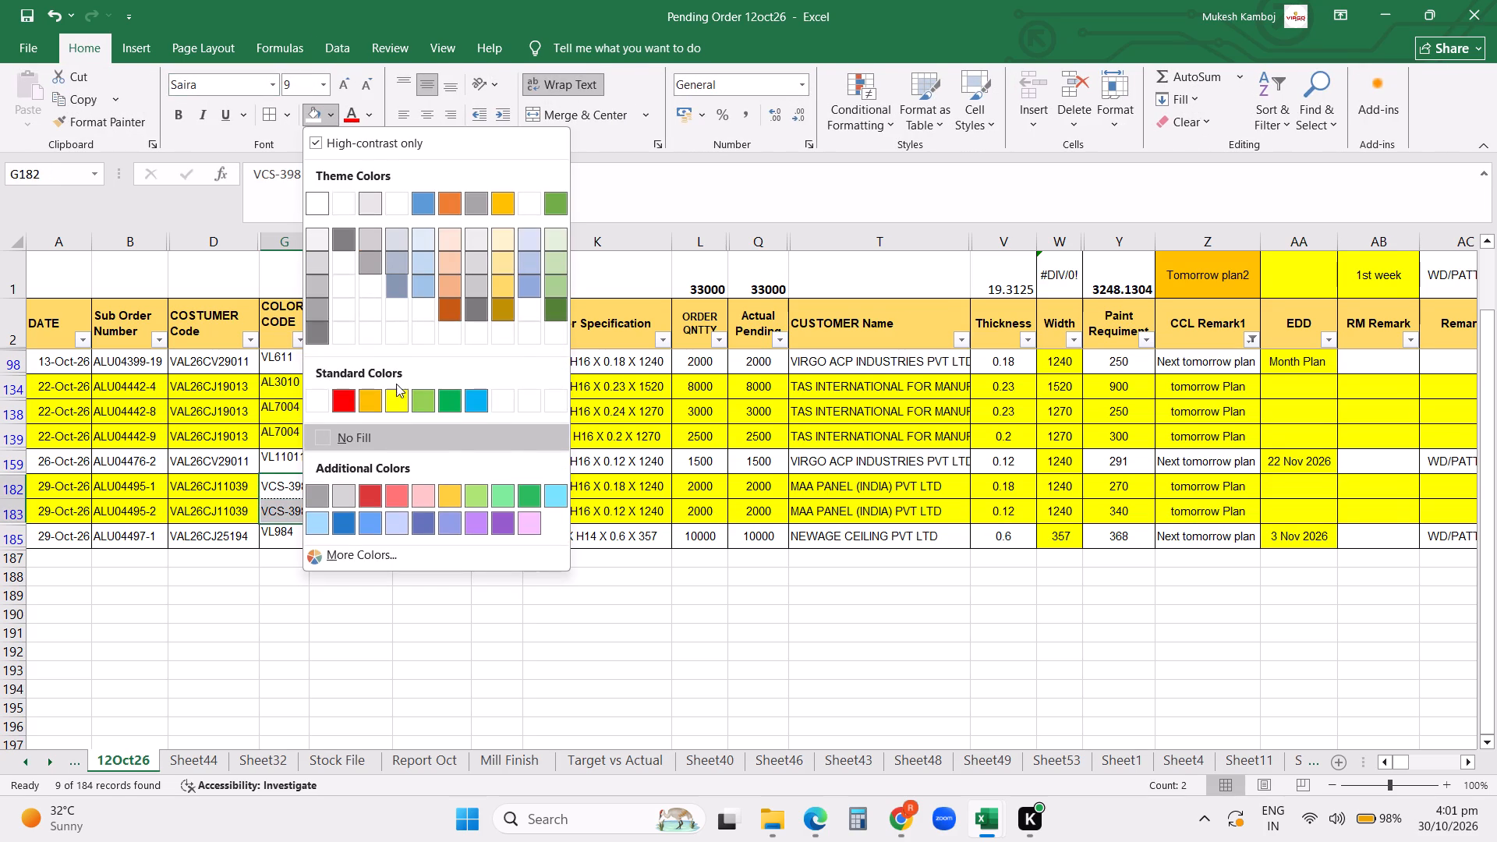
click(395, 405)
click(515, 617)
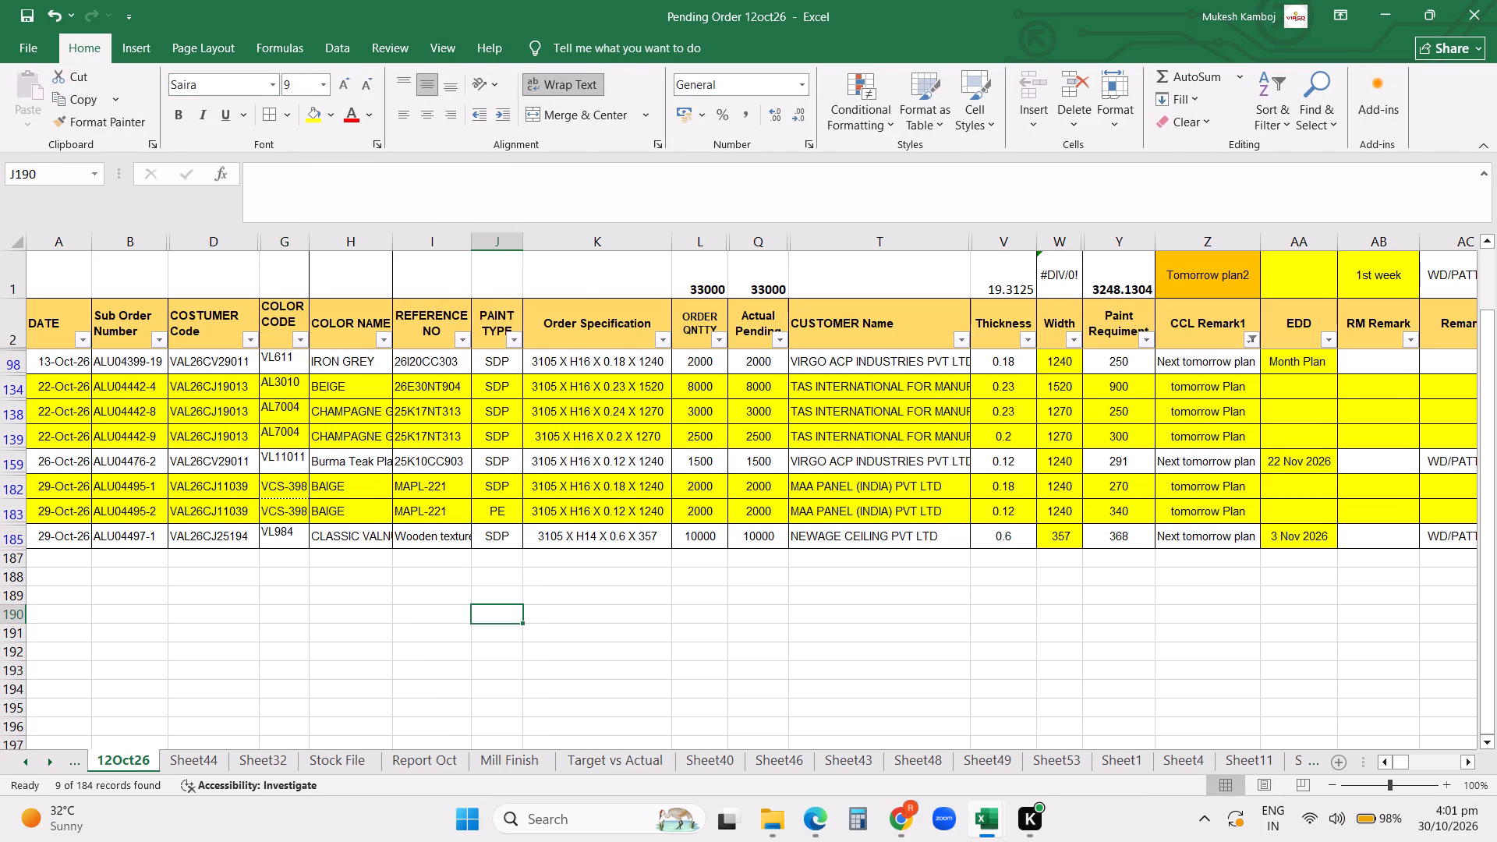
Change the leading factor in the Paint Requirement formula of Newage Ceiling order ALU04497-1 to 17.
click(1201, 535)
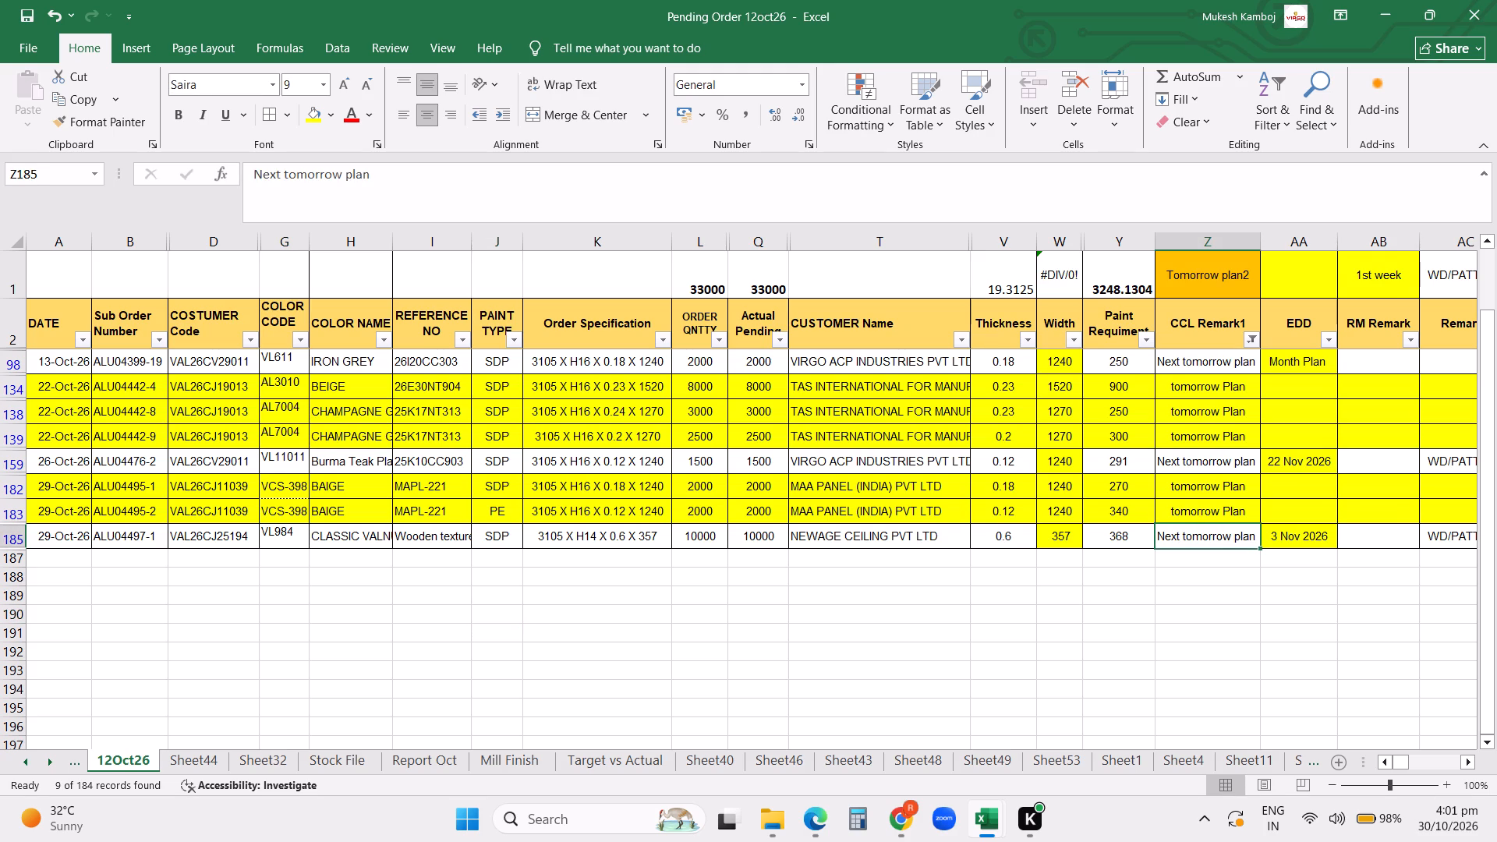
key(Left)
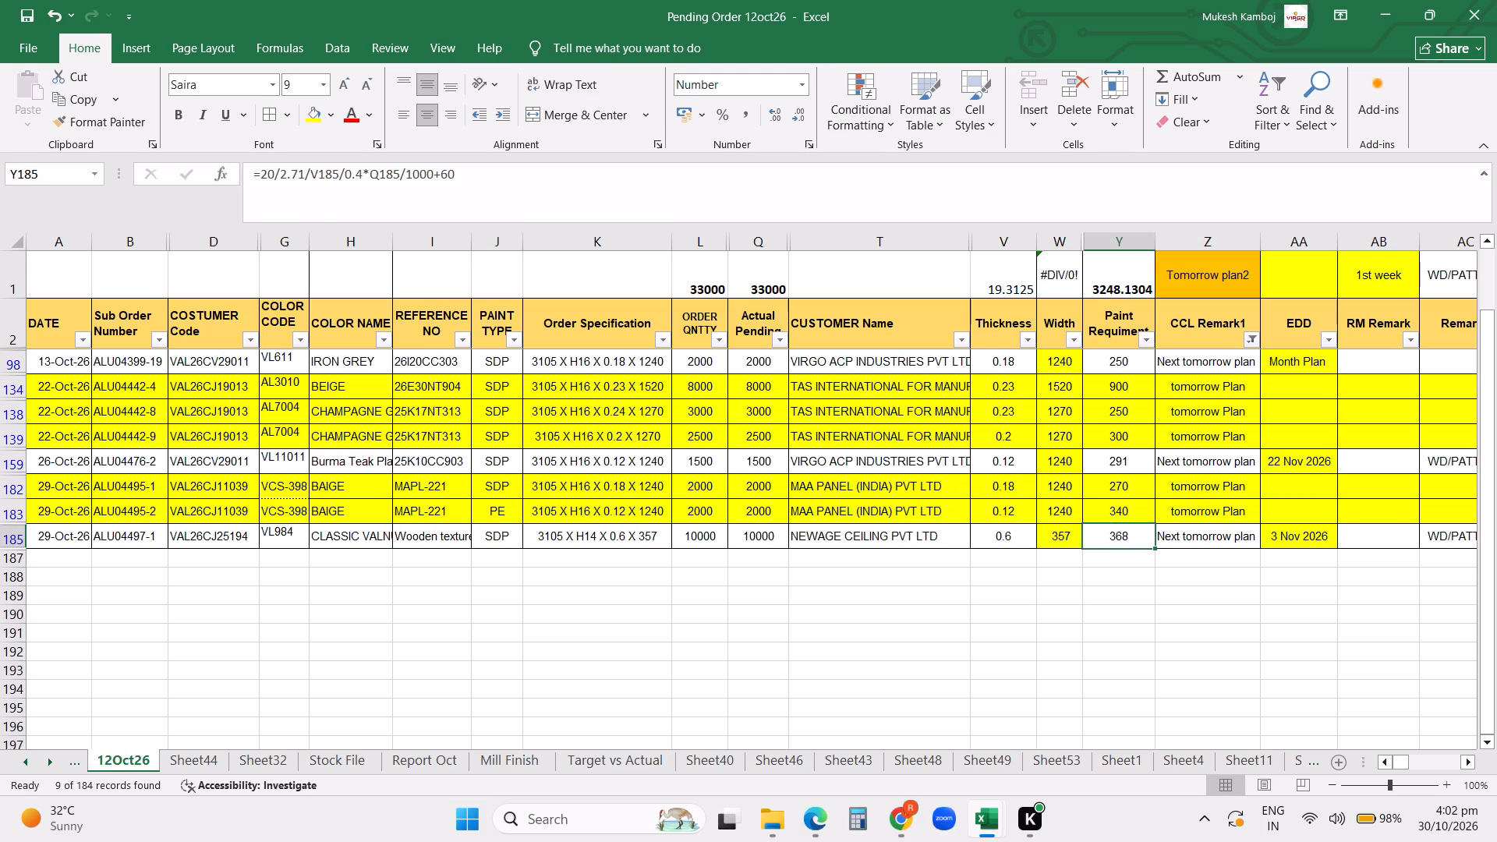
click(273, 170)
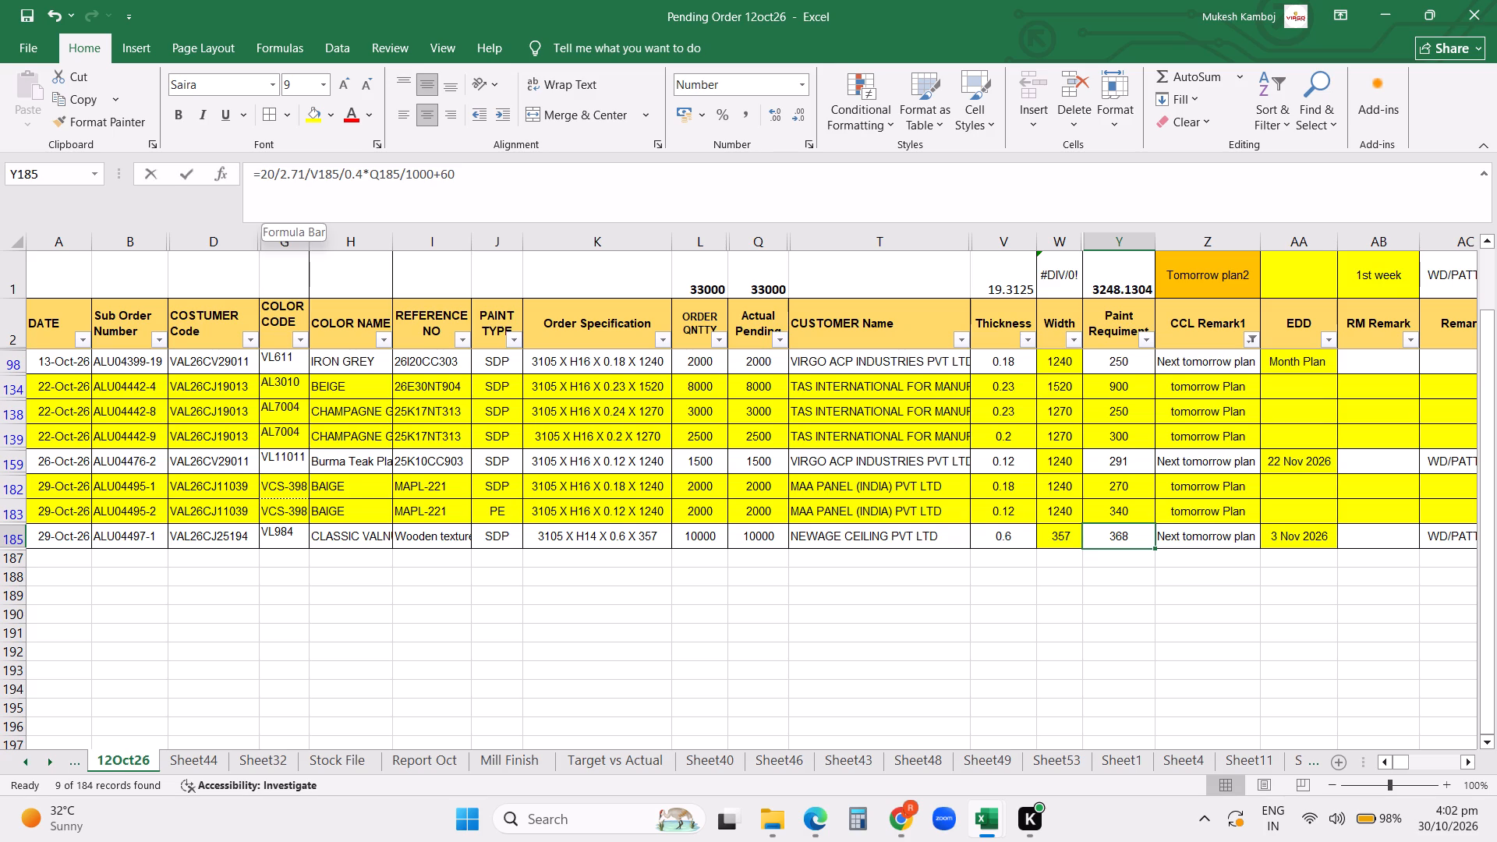
key(BackSpace)
key(BackSpace)
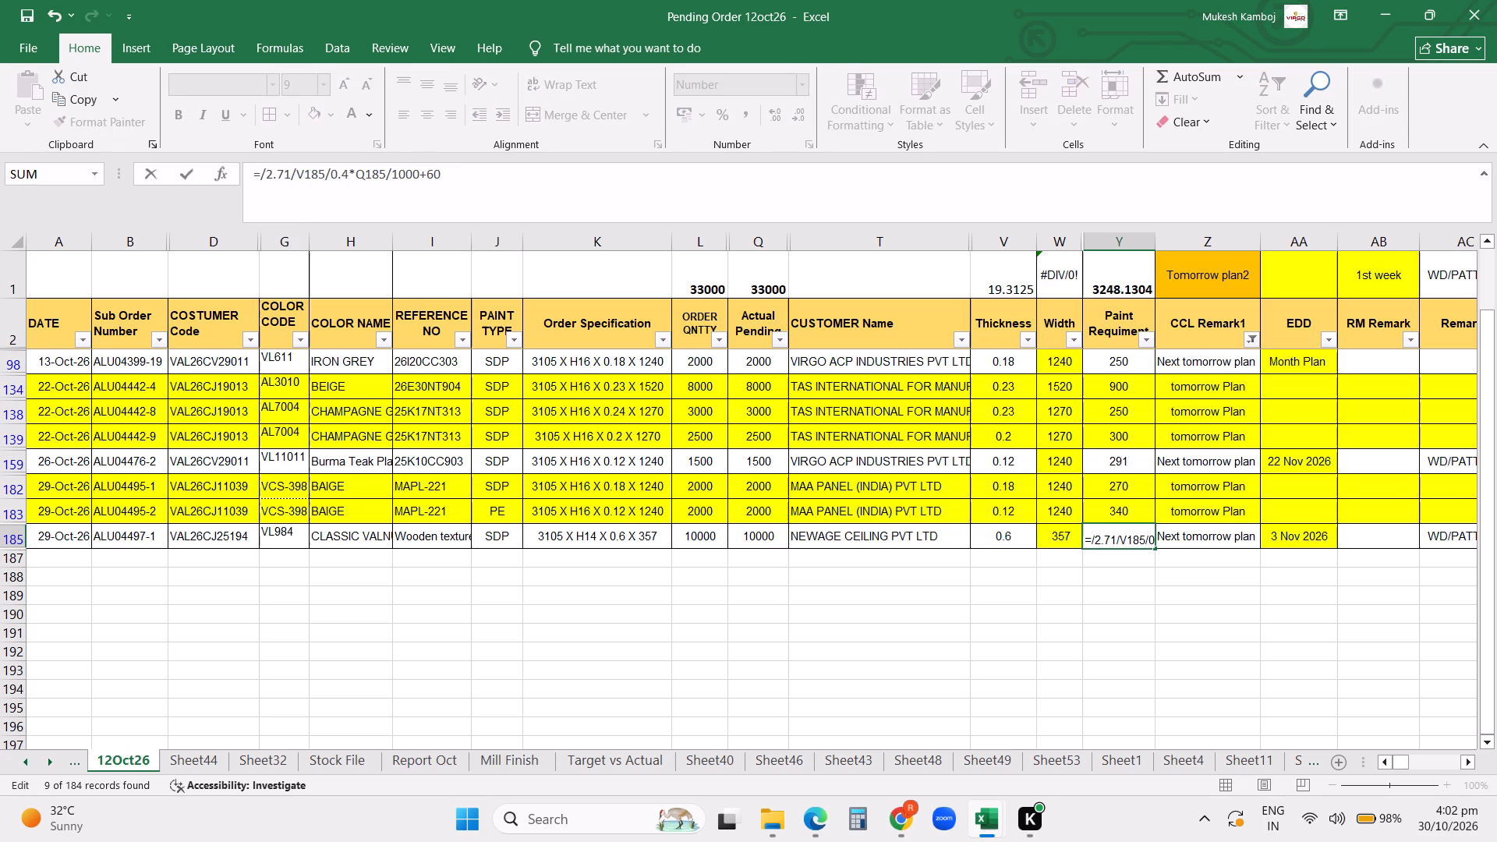
text(17)
key(Return)
key(Up)
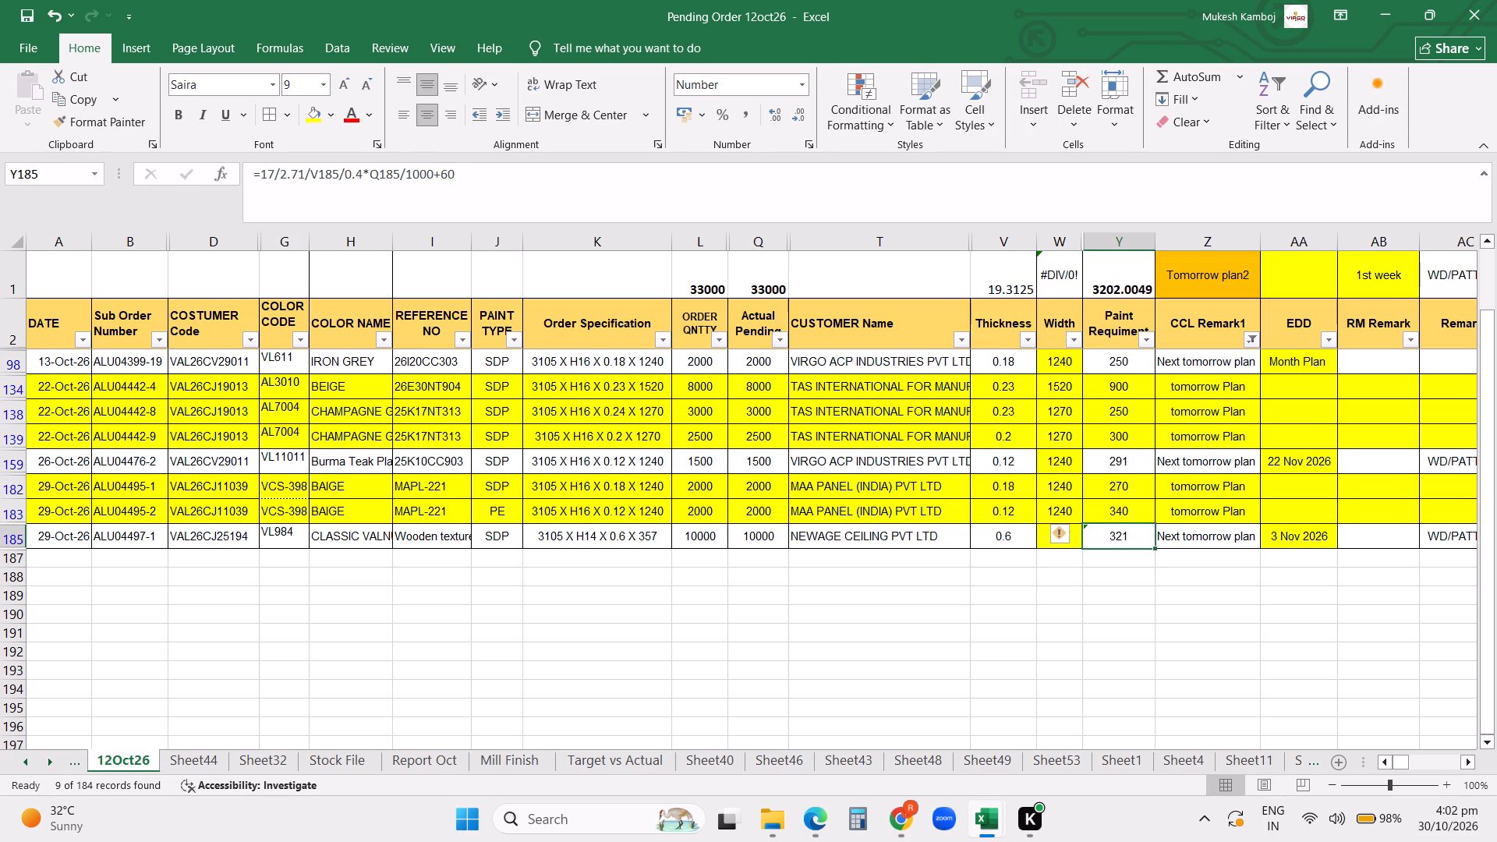
Set the Actual Pending quantity of order ALU04497-1 to 12000.
click(748, 547)
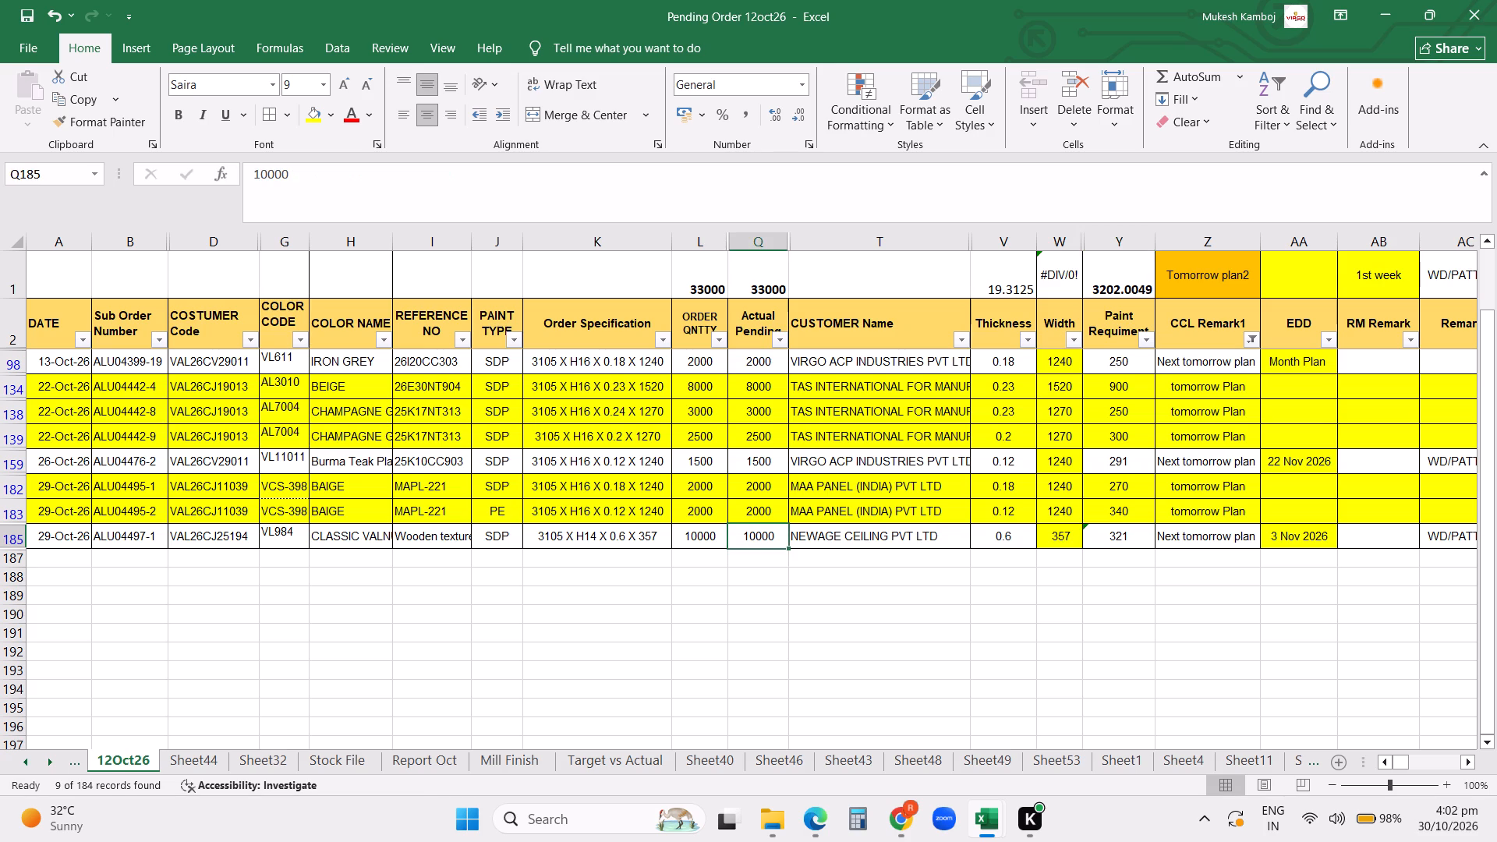
text(12000)
key(Return)
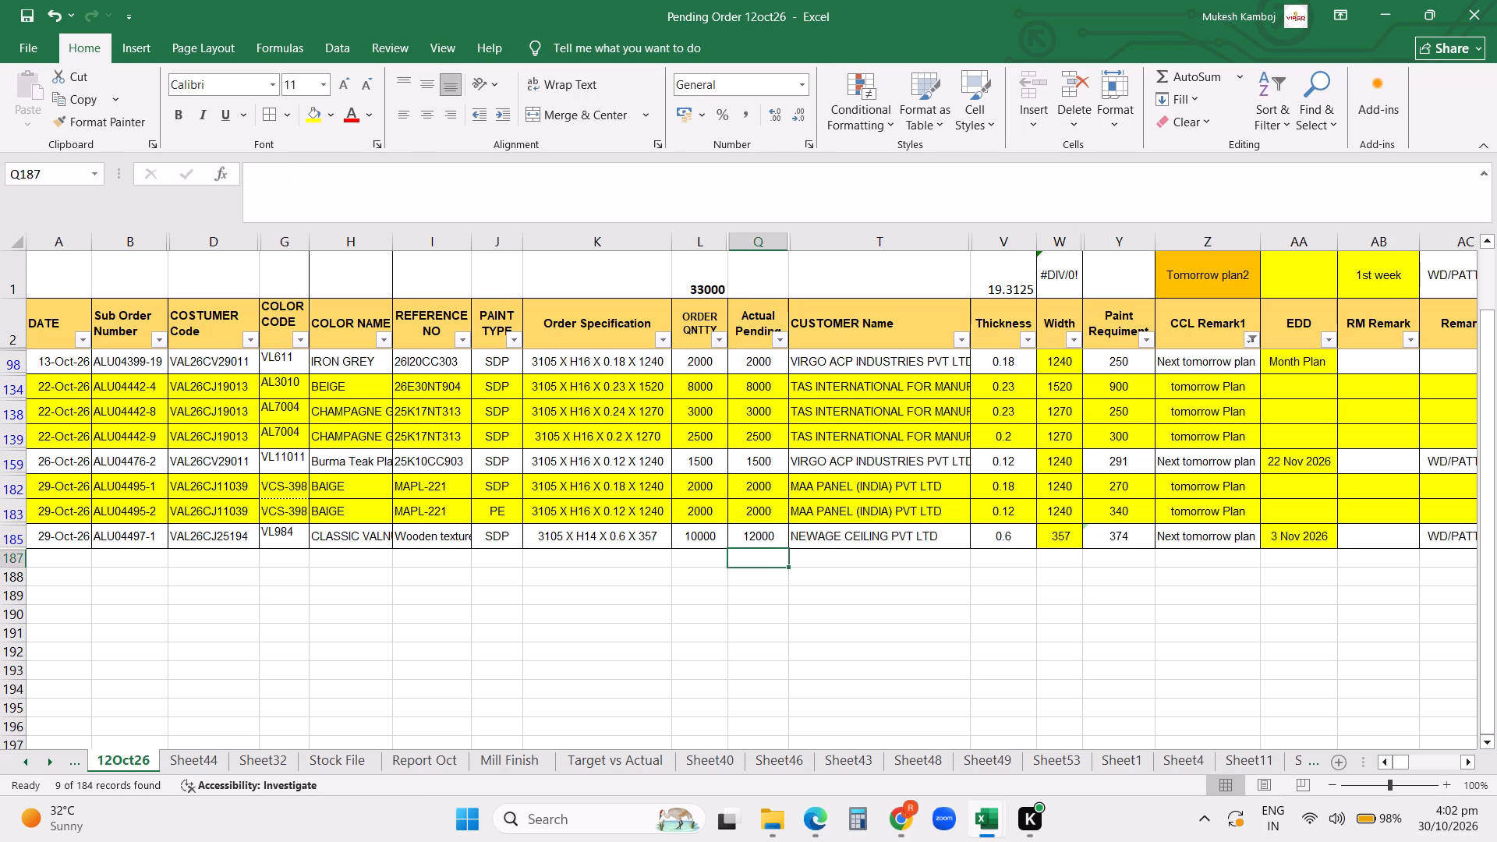
Change the width in the Order Specification of ALU04497-1 to 1110 and check its Paint Requirement formula.
key(Up)
key(Left)
key(Left)
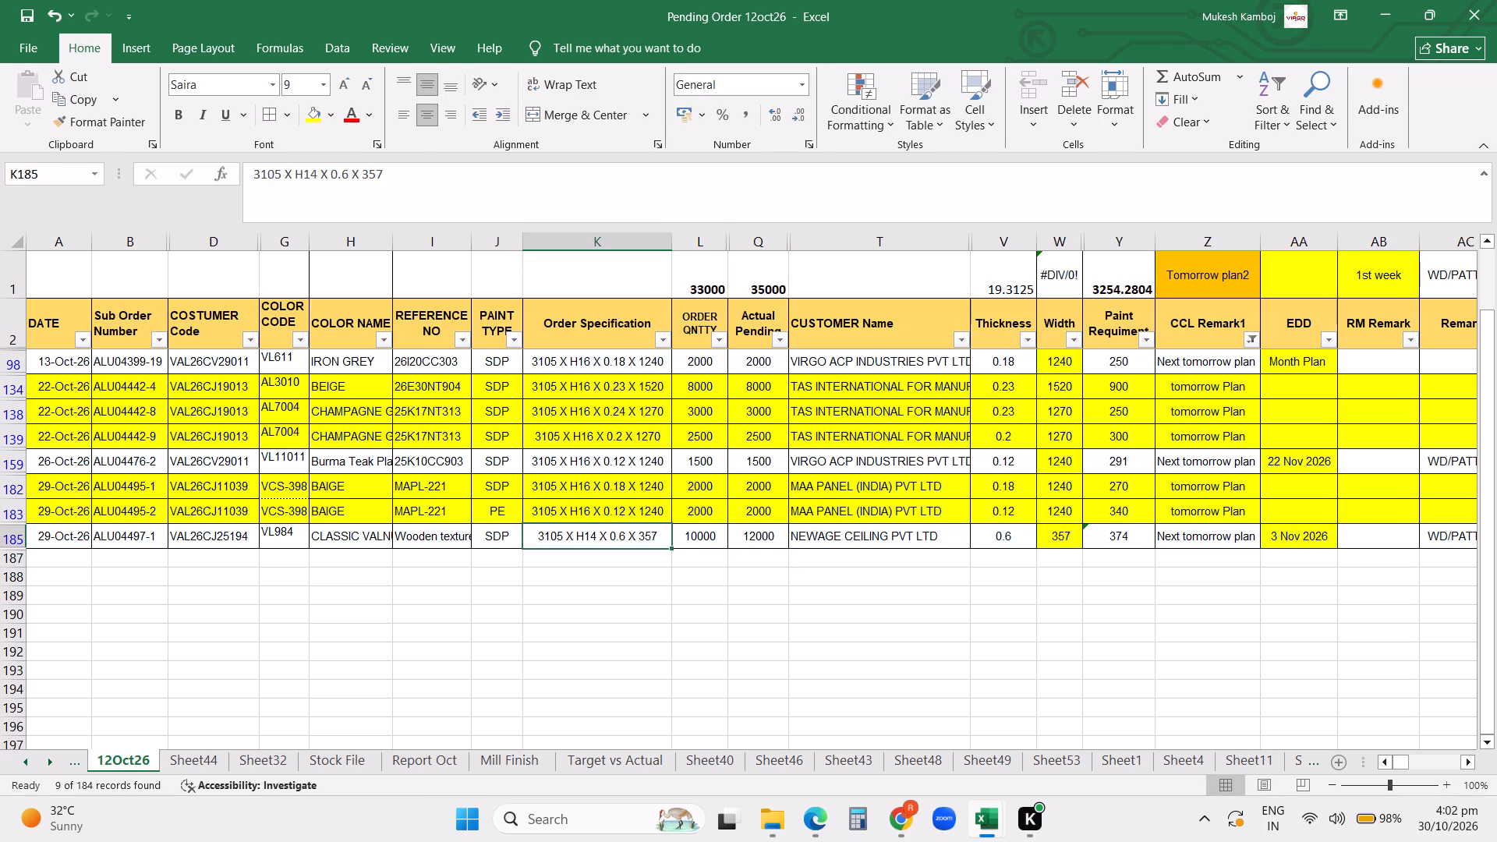
drag(404, 159, 388, 174)
click(388, 174)
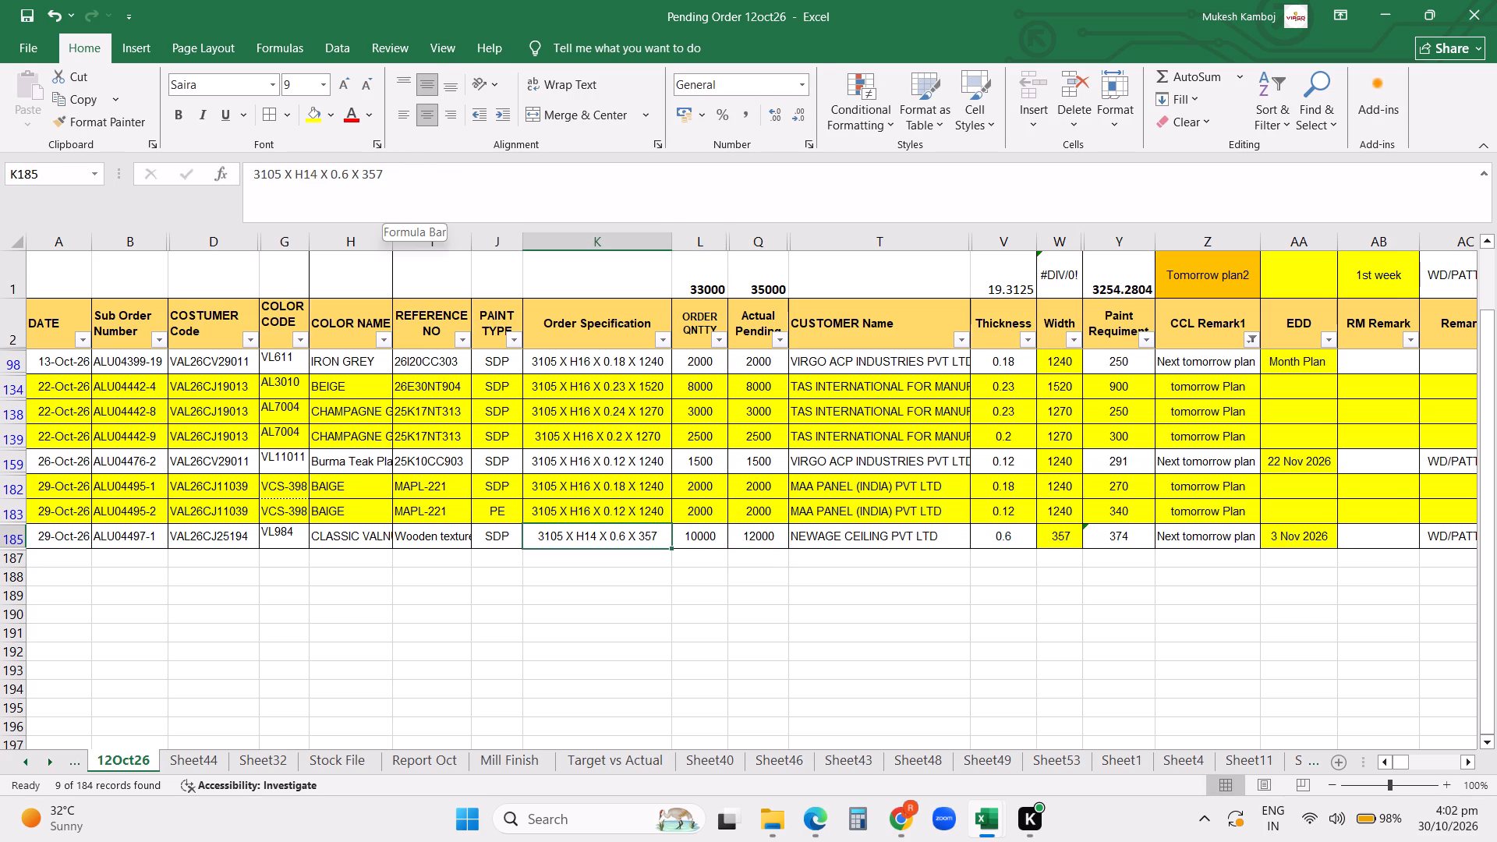
key(BackSpace)
key(BackSpace)
key(BackSpace)
text(11)
text(10)
key(Return)
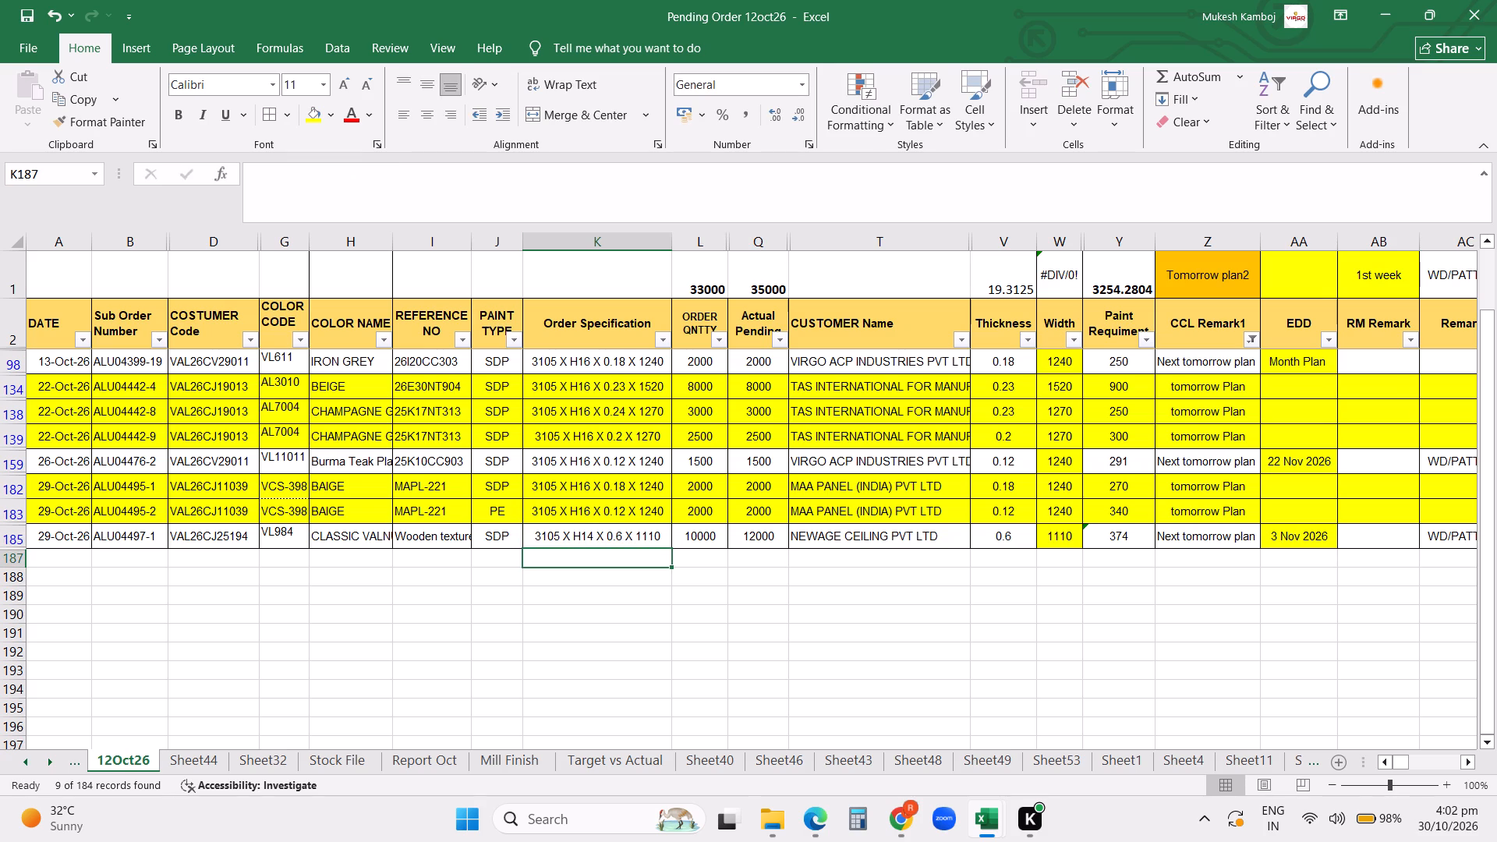
key(Up)
key(Down)
click(1123, 547)
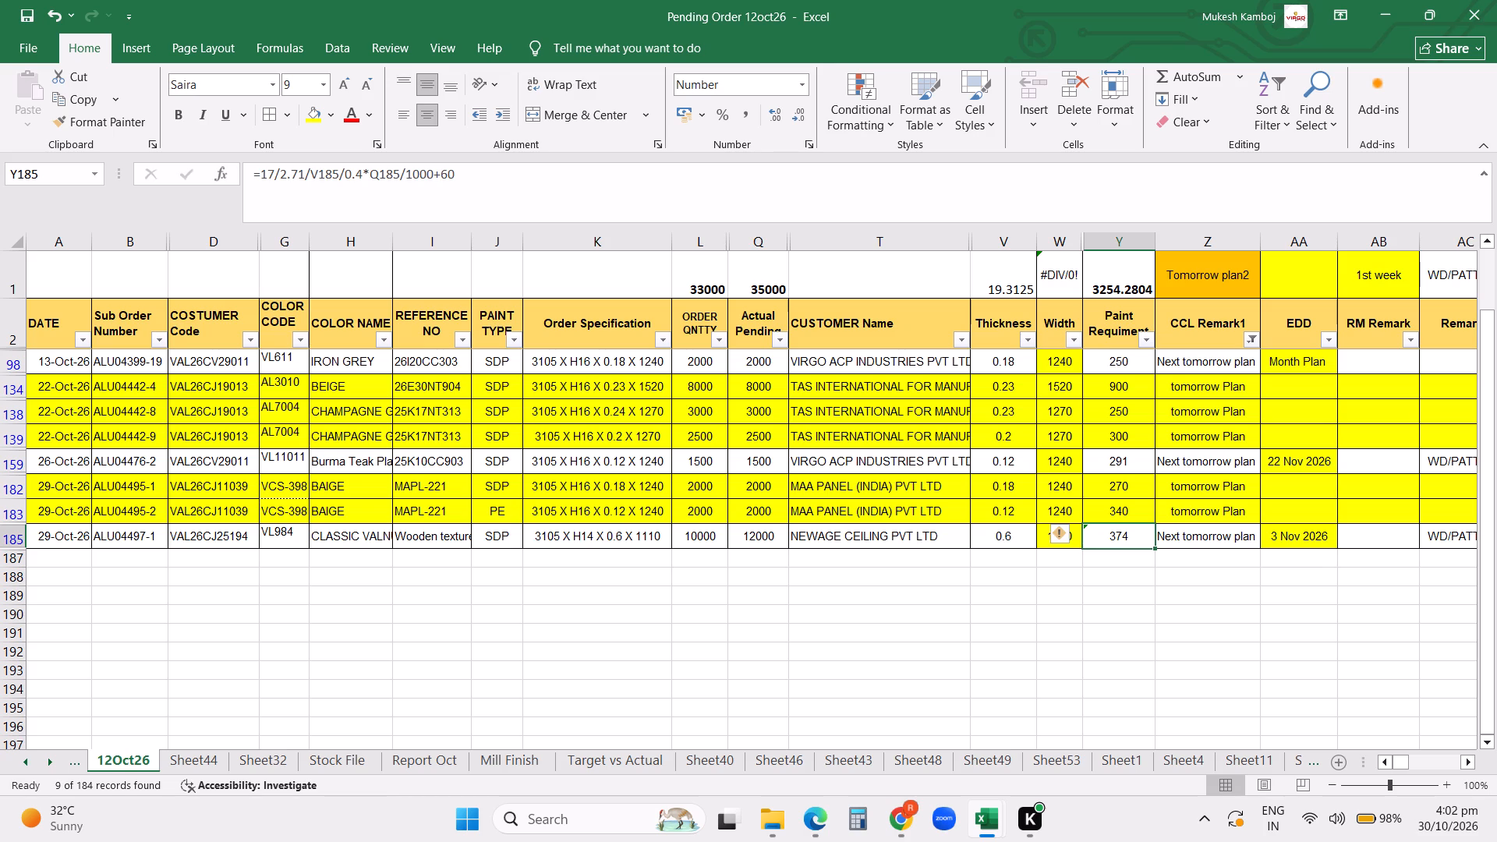
click(1123, 547)
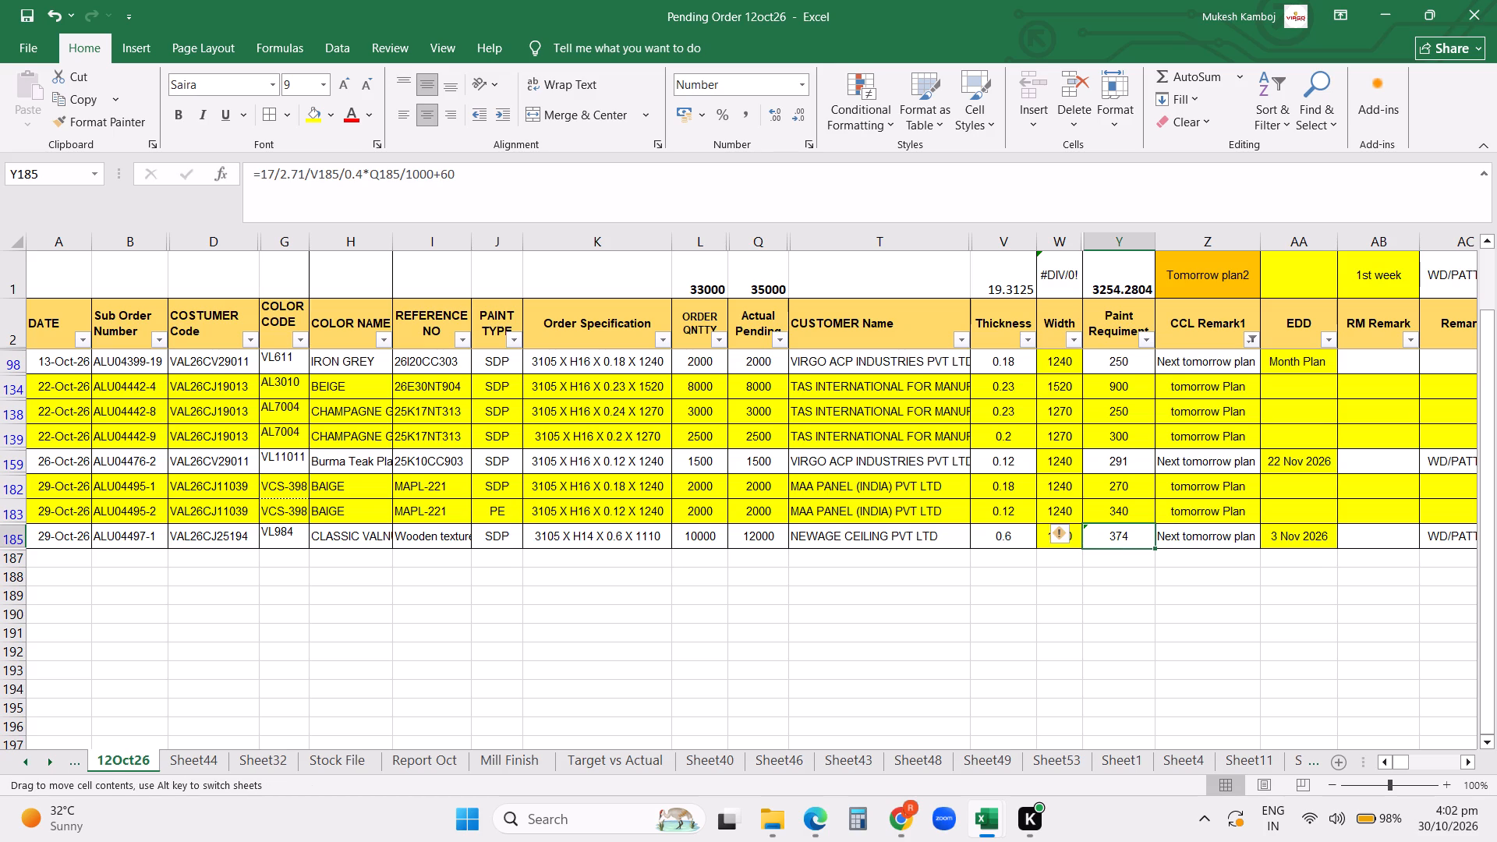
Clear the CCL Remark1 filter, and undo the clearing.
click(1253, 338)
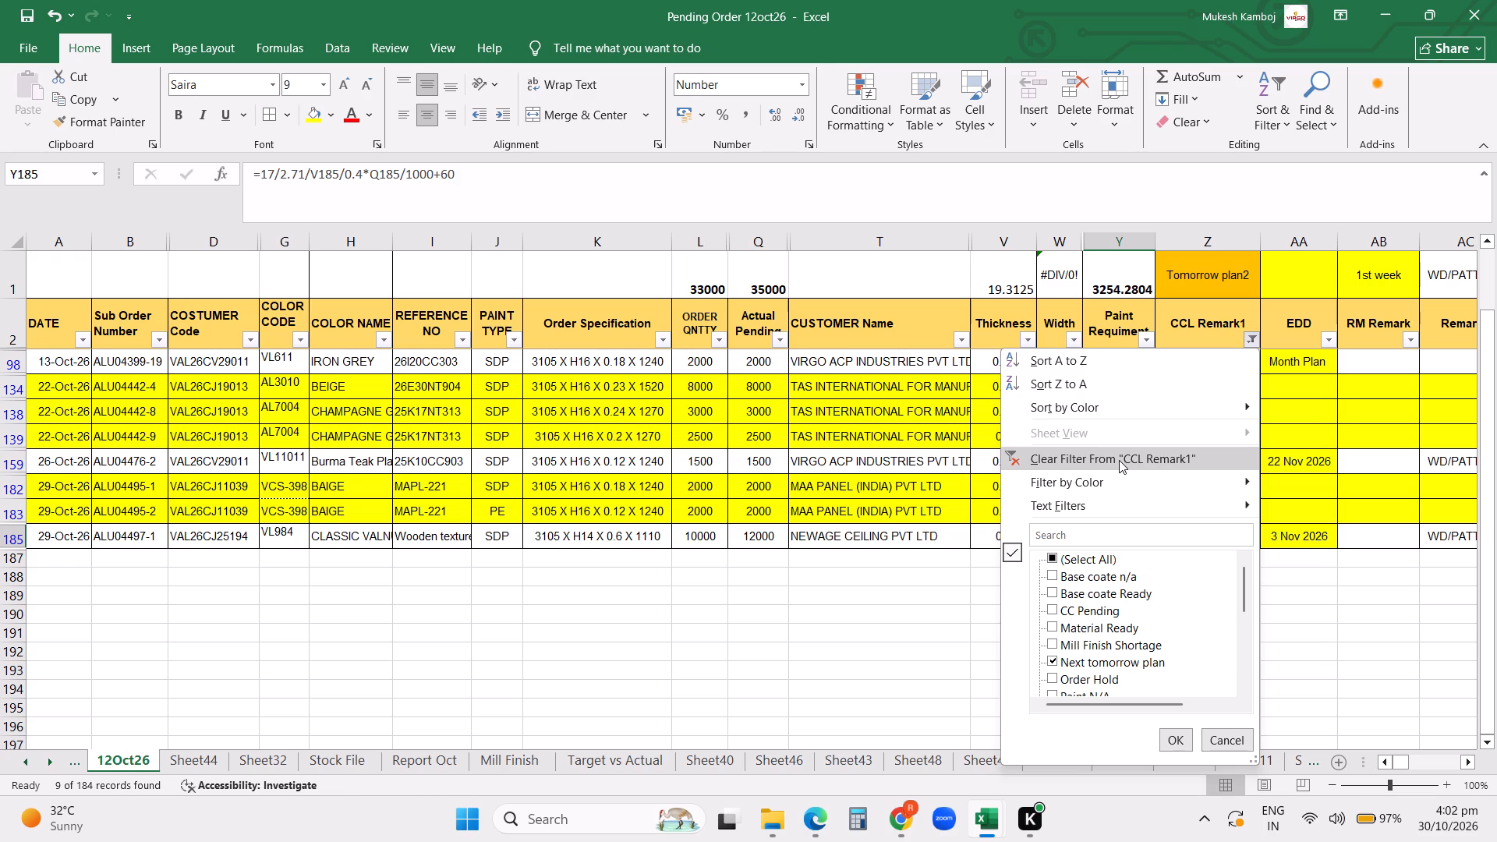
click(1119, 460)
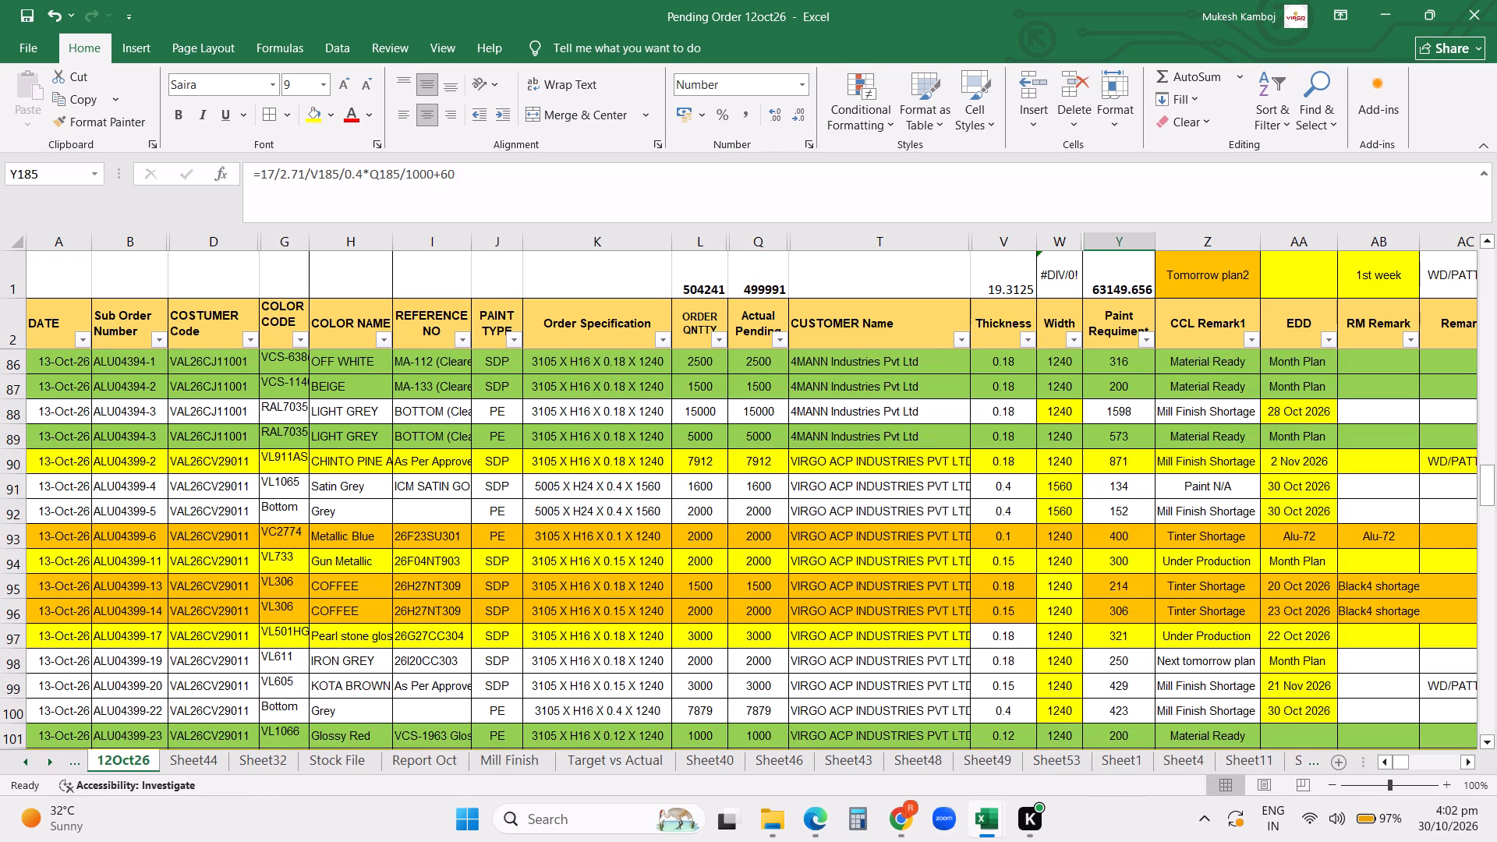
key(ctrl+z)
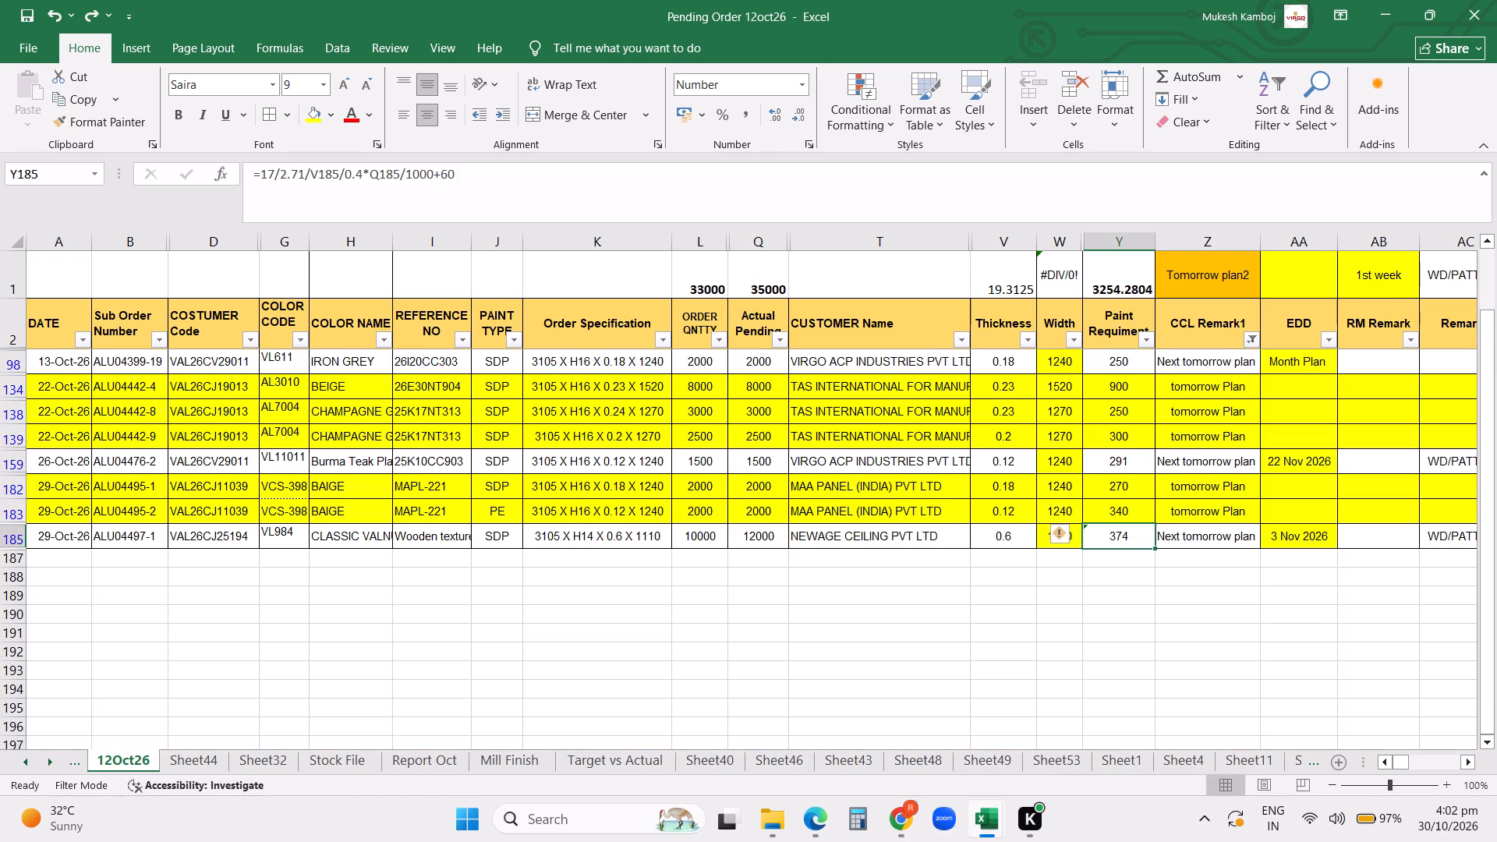
Set the CCL Remark1 of MAA Panel order ALU04495-1 to "today" and copy it to ALU04495-2.
click(1205, 494)
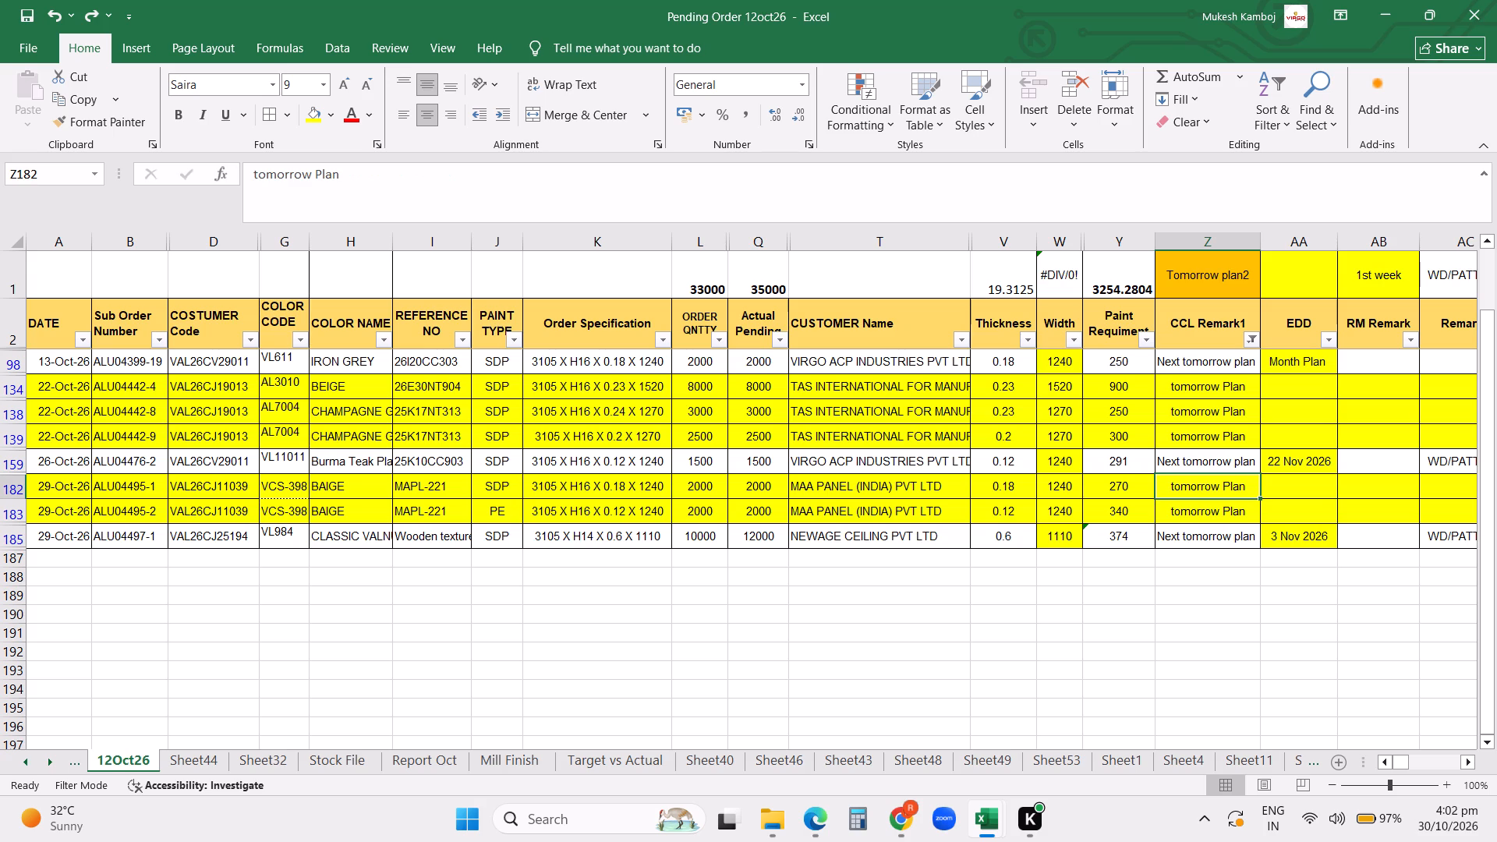
text(today)
key(Return)
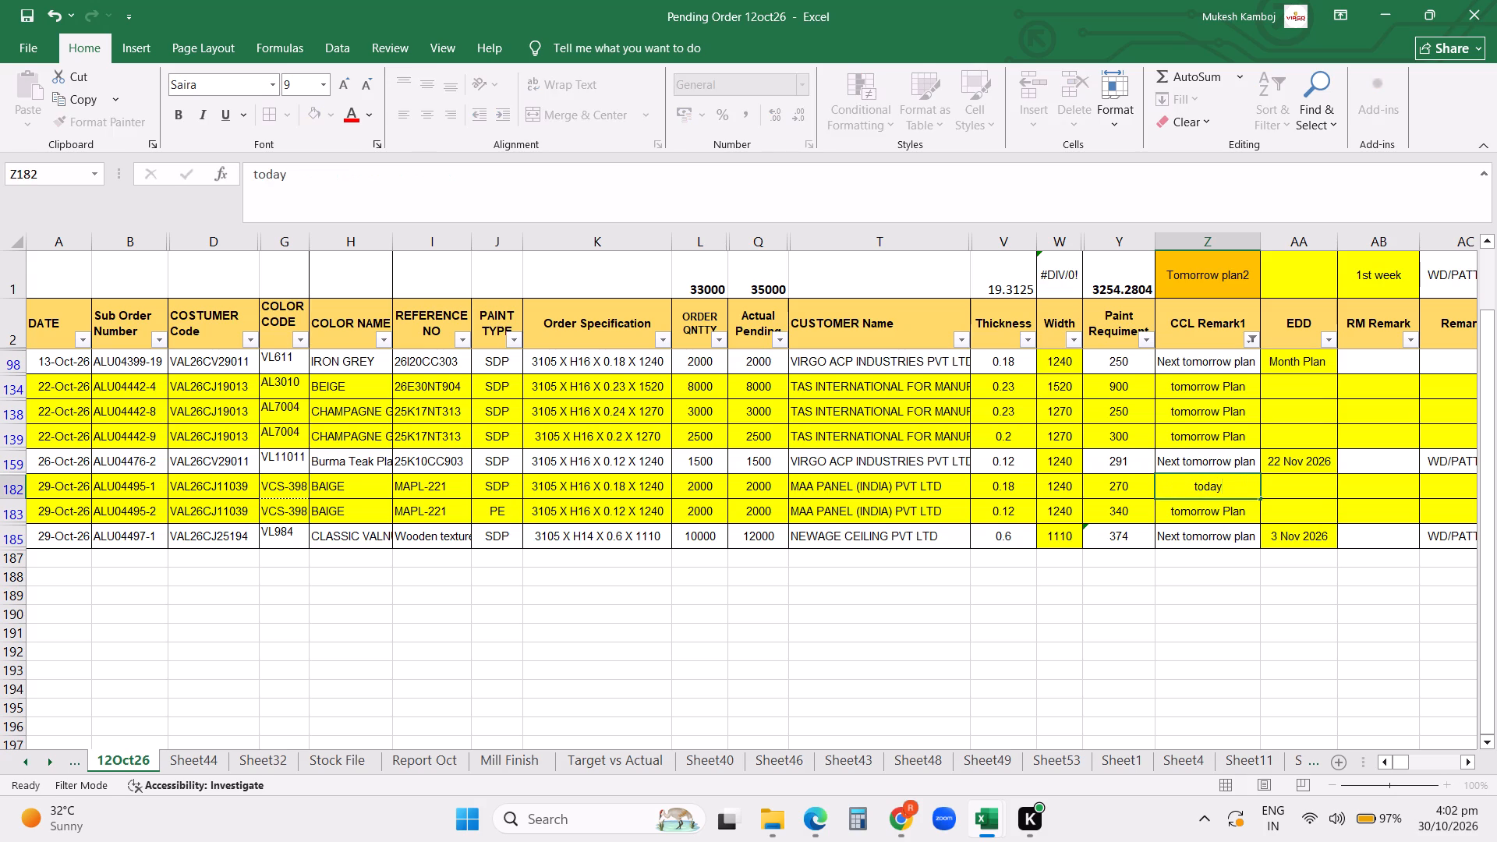
key(Up)
key(ctrl+c)
key(Down)
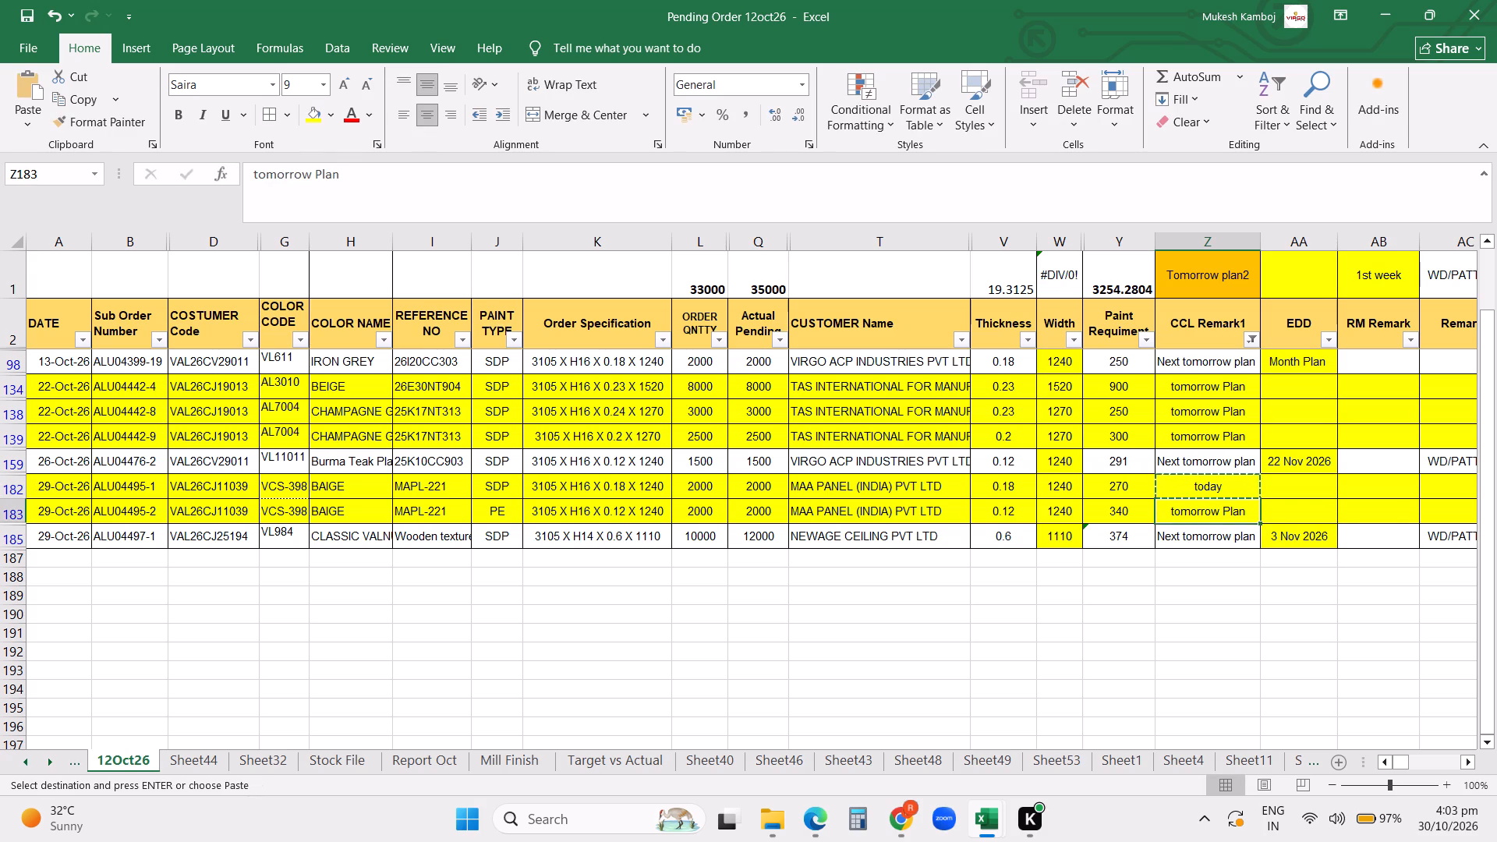
key(Return)
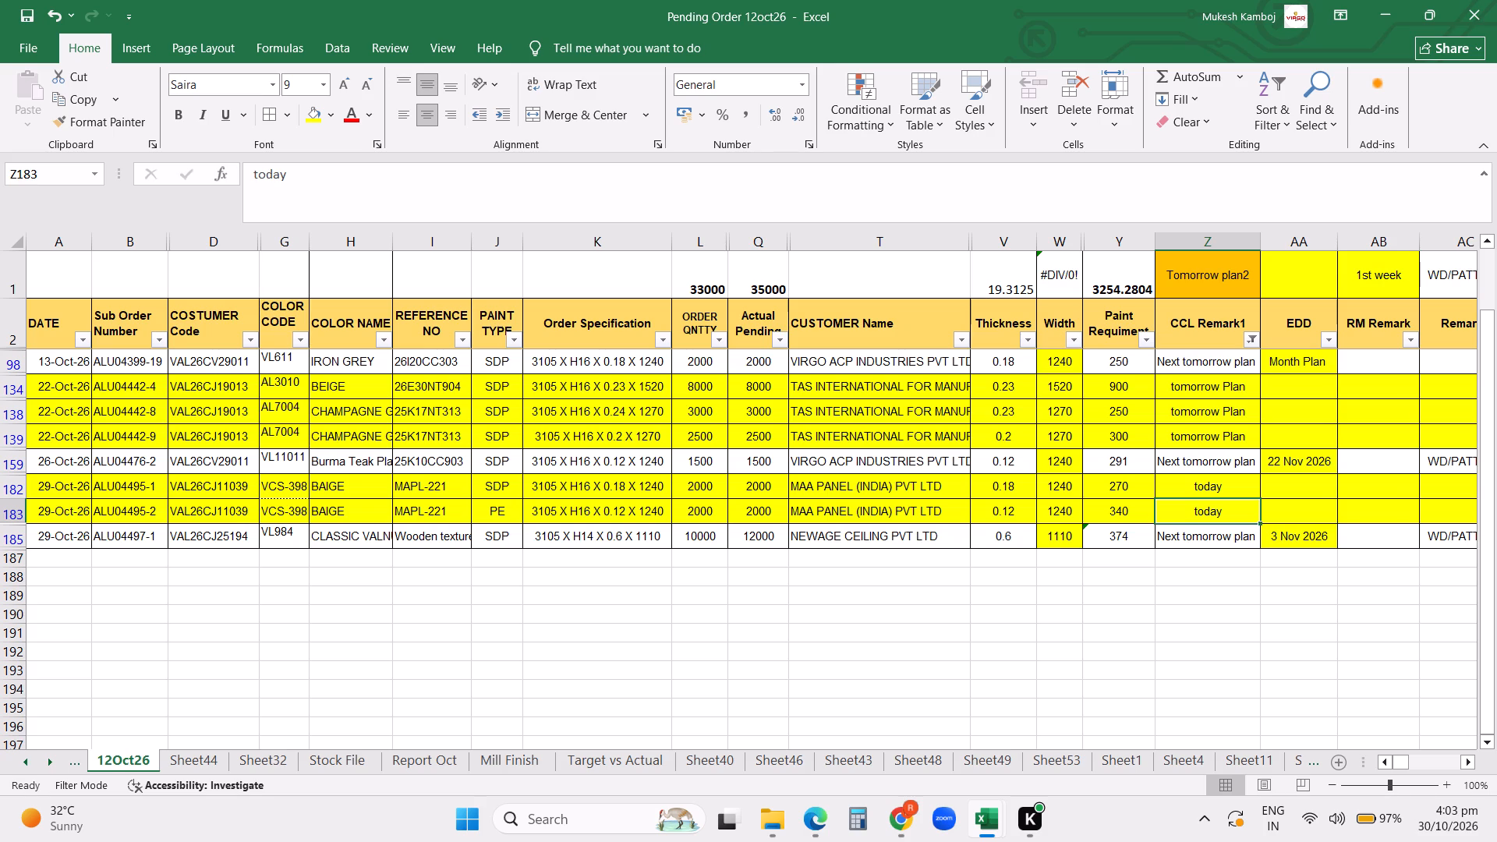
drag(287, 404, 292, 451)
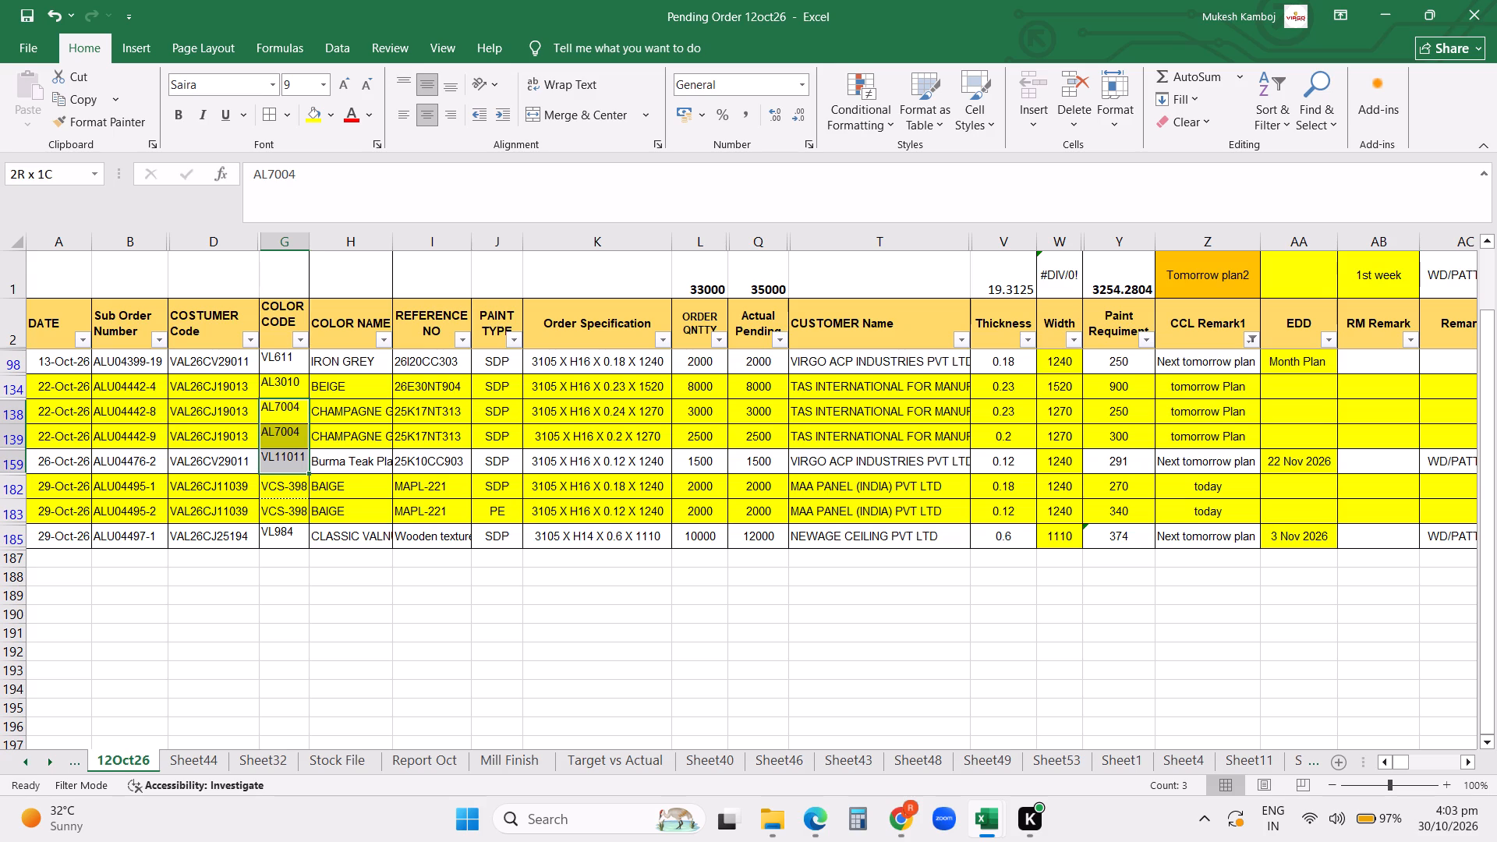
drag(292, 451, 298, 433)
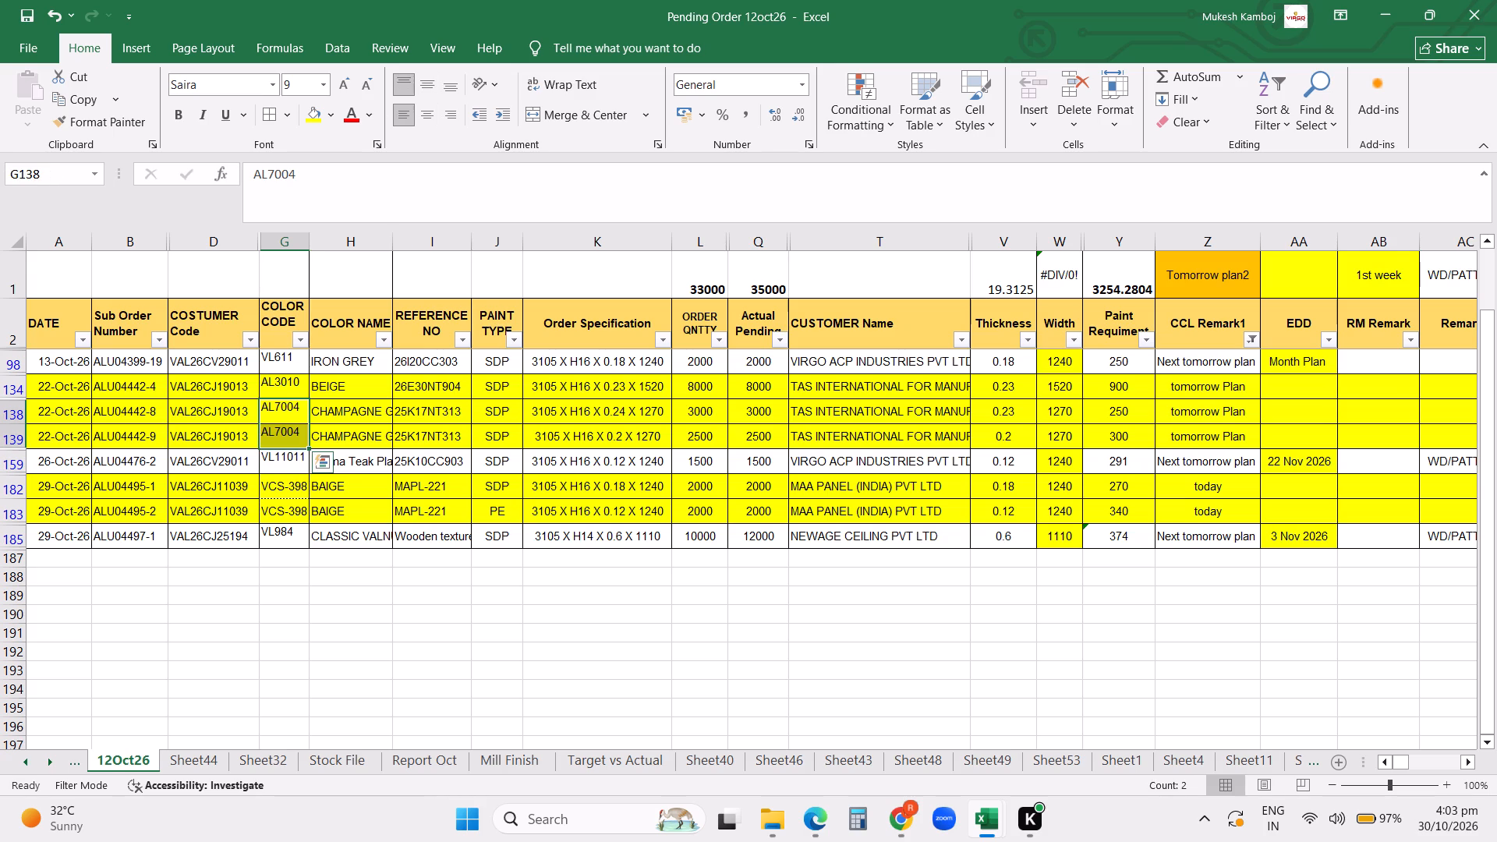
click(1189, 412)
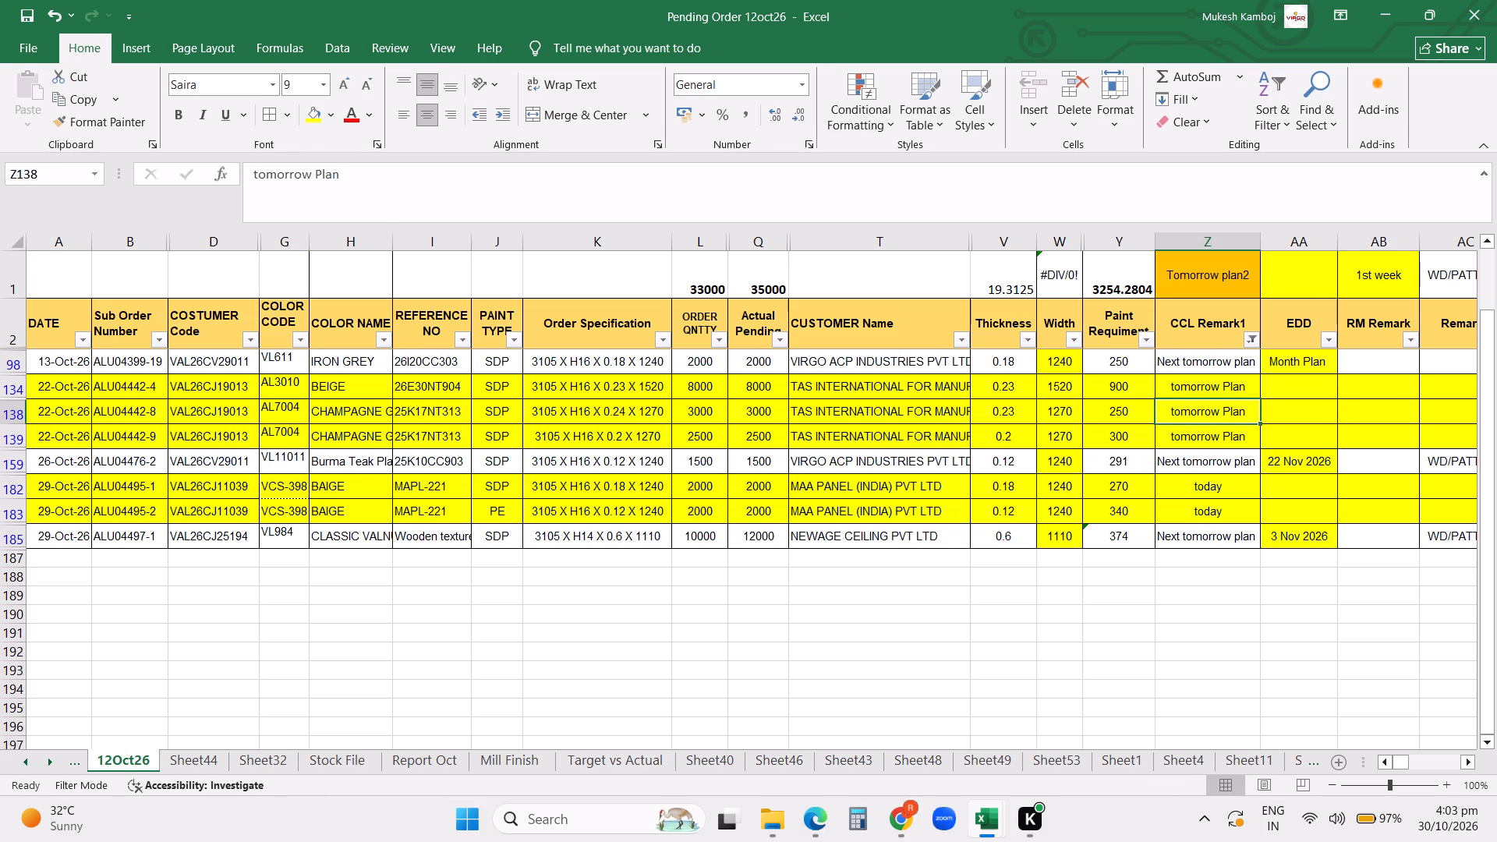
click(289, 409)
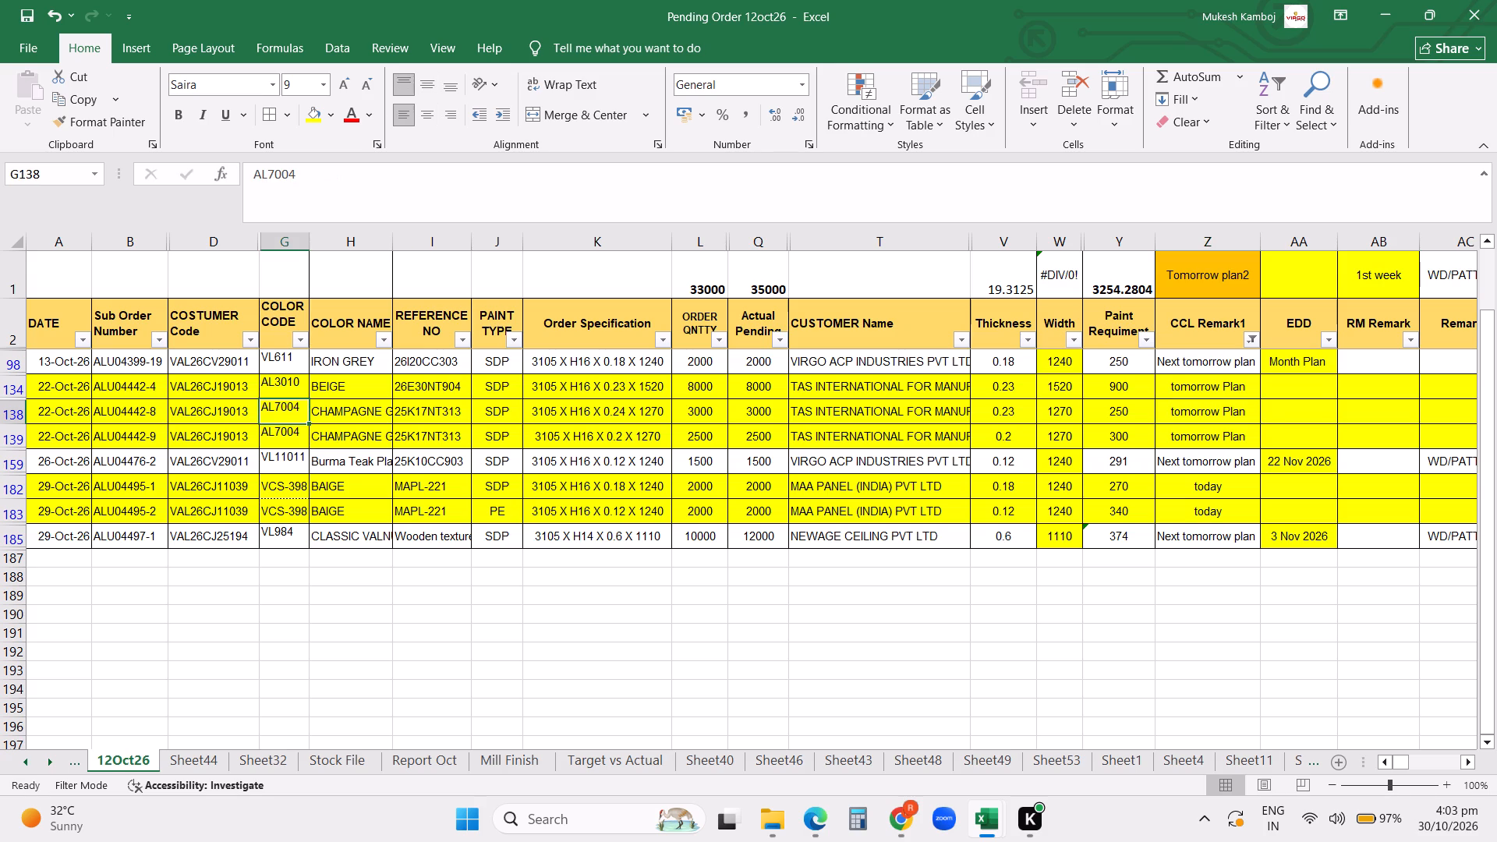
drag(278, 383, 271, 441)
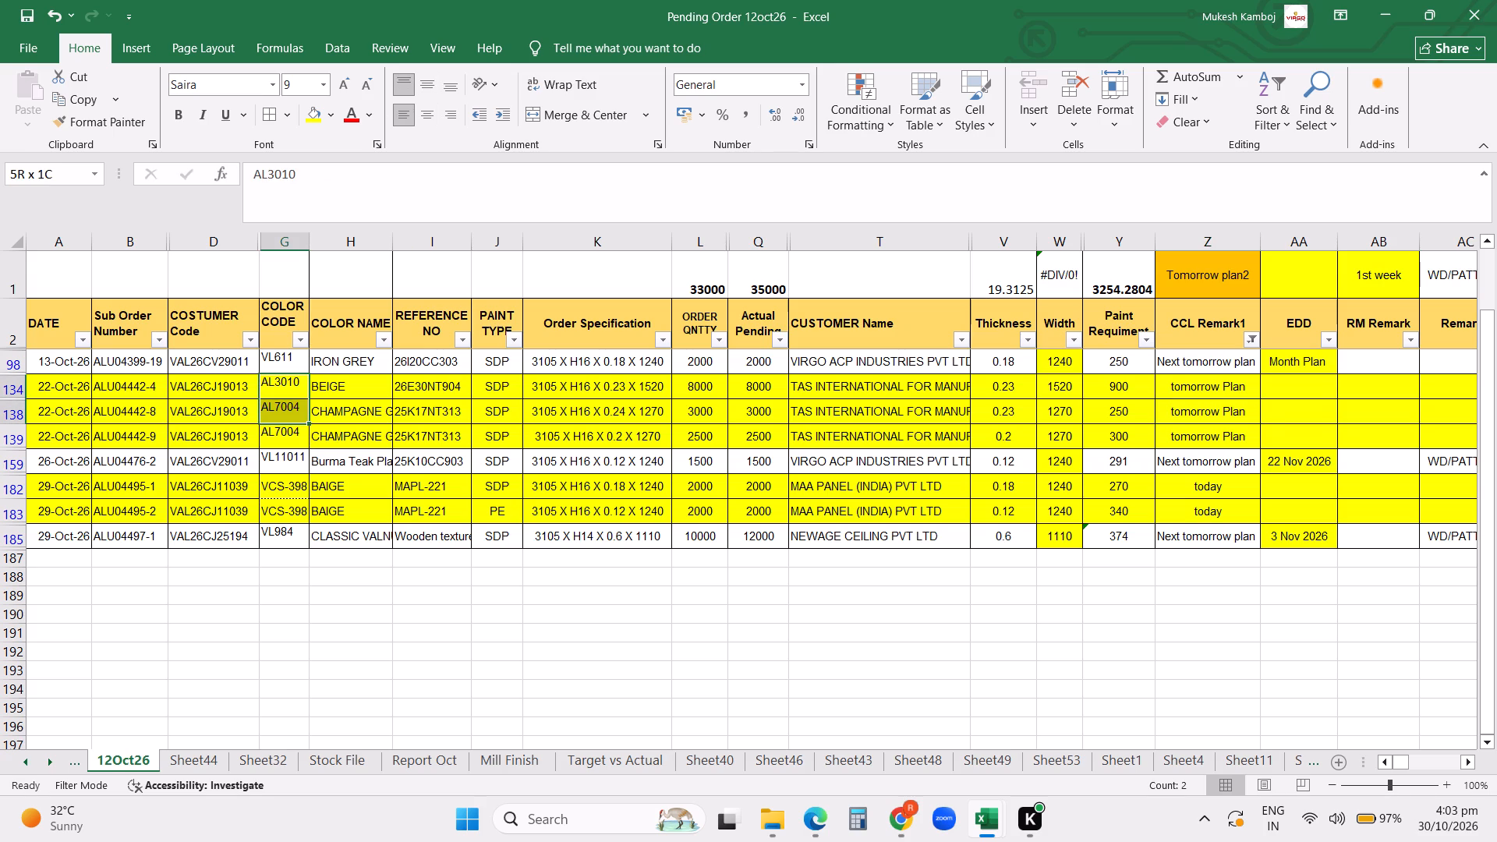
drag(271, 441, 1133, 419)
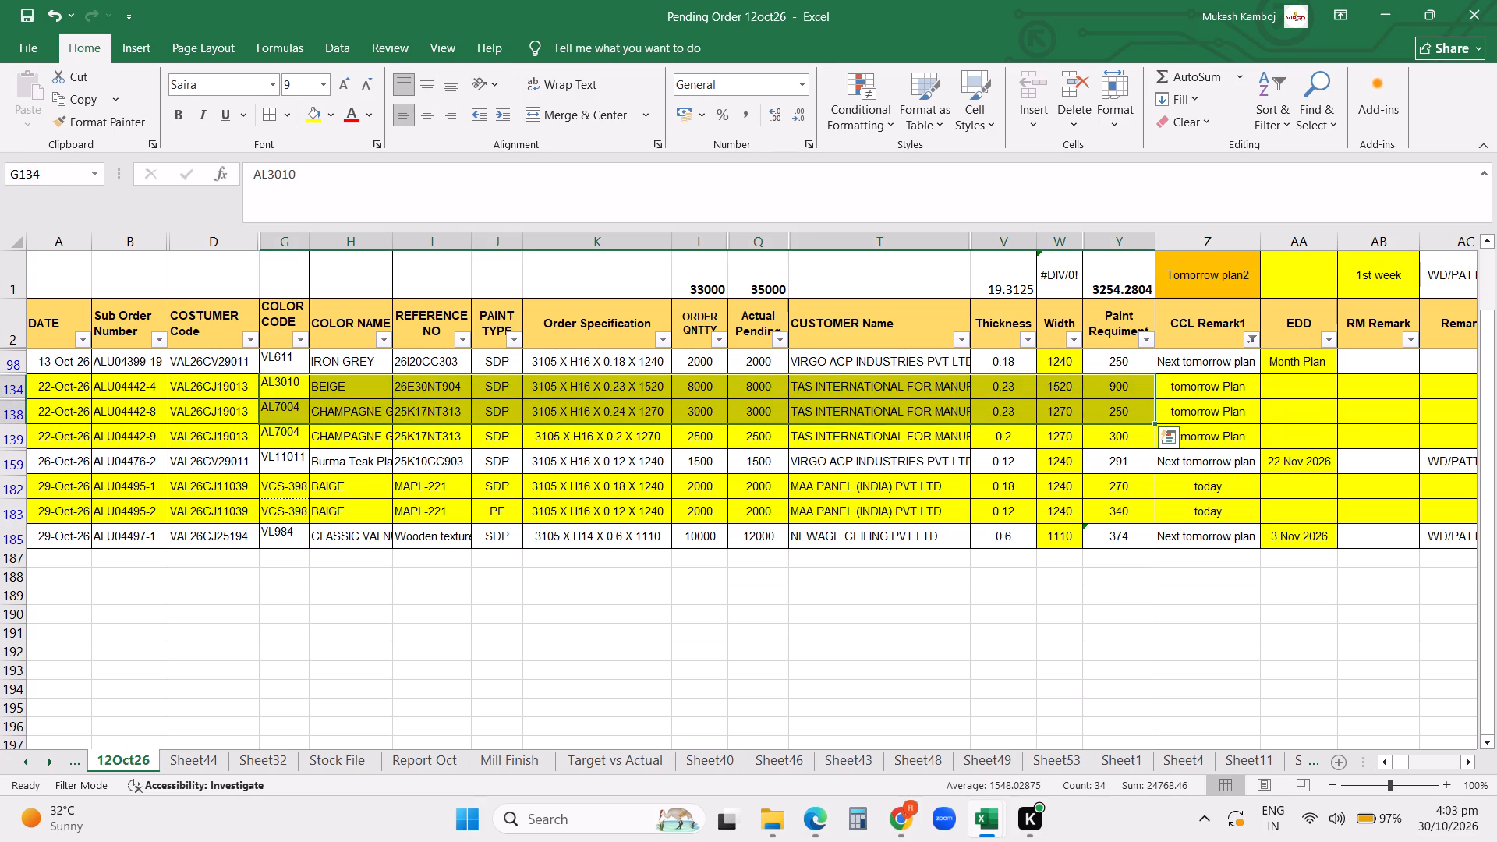
Set the CCL Remark1 of order ALU04442-4 to "Paint Ready" and copy it to ALU04442-8 and ALU04442-9.
click(1191, 390)
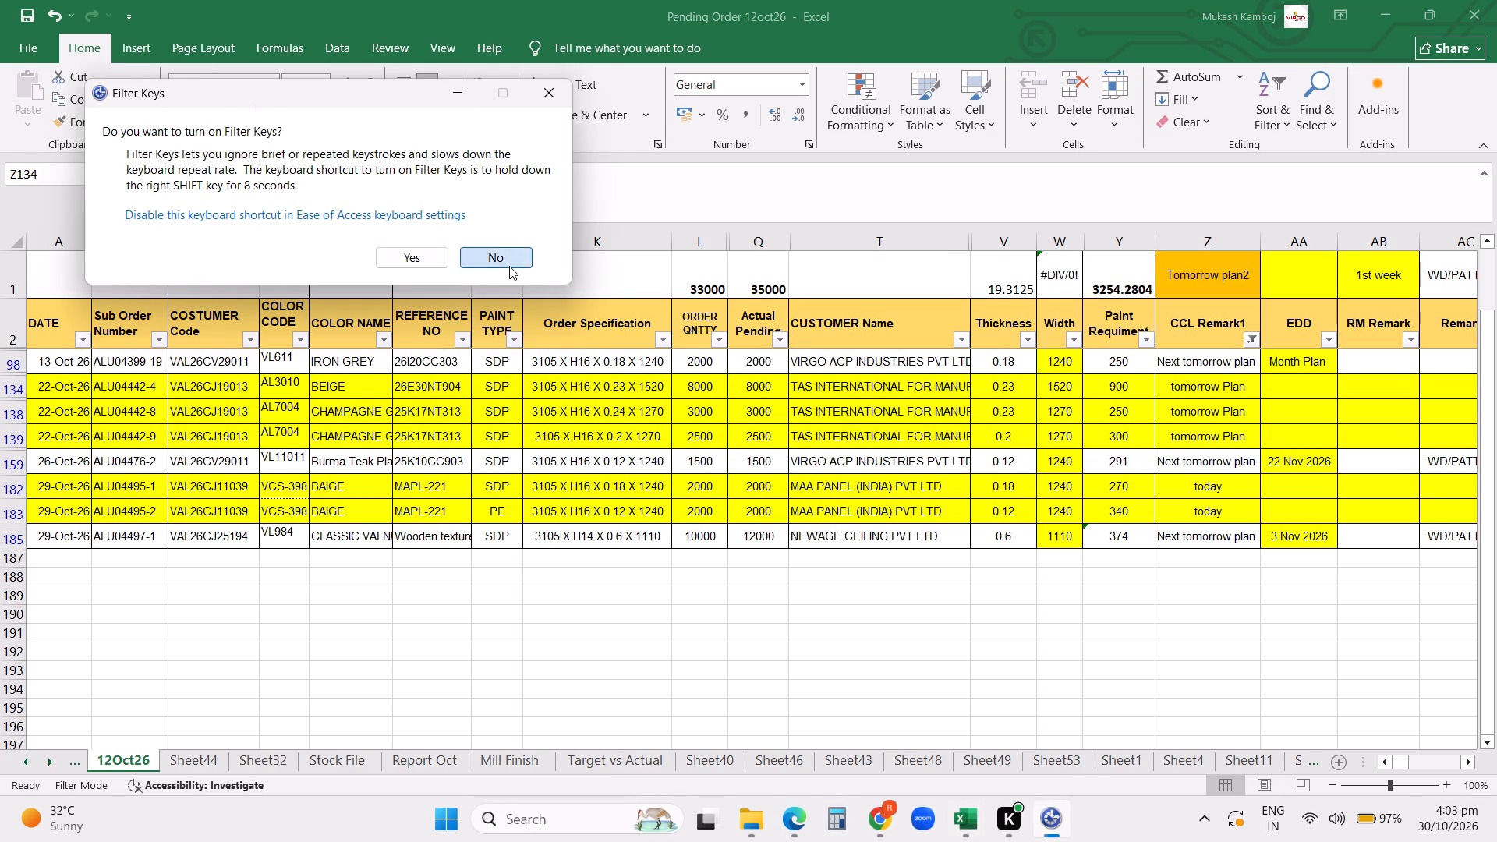
text(Pa)
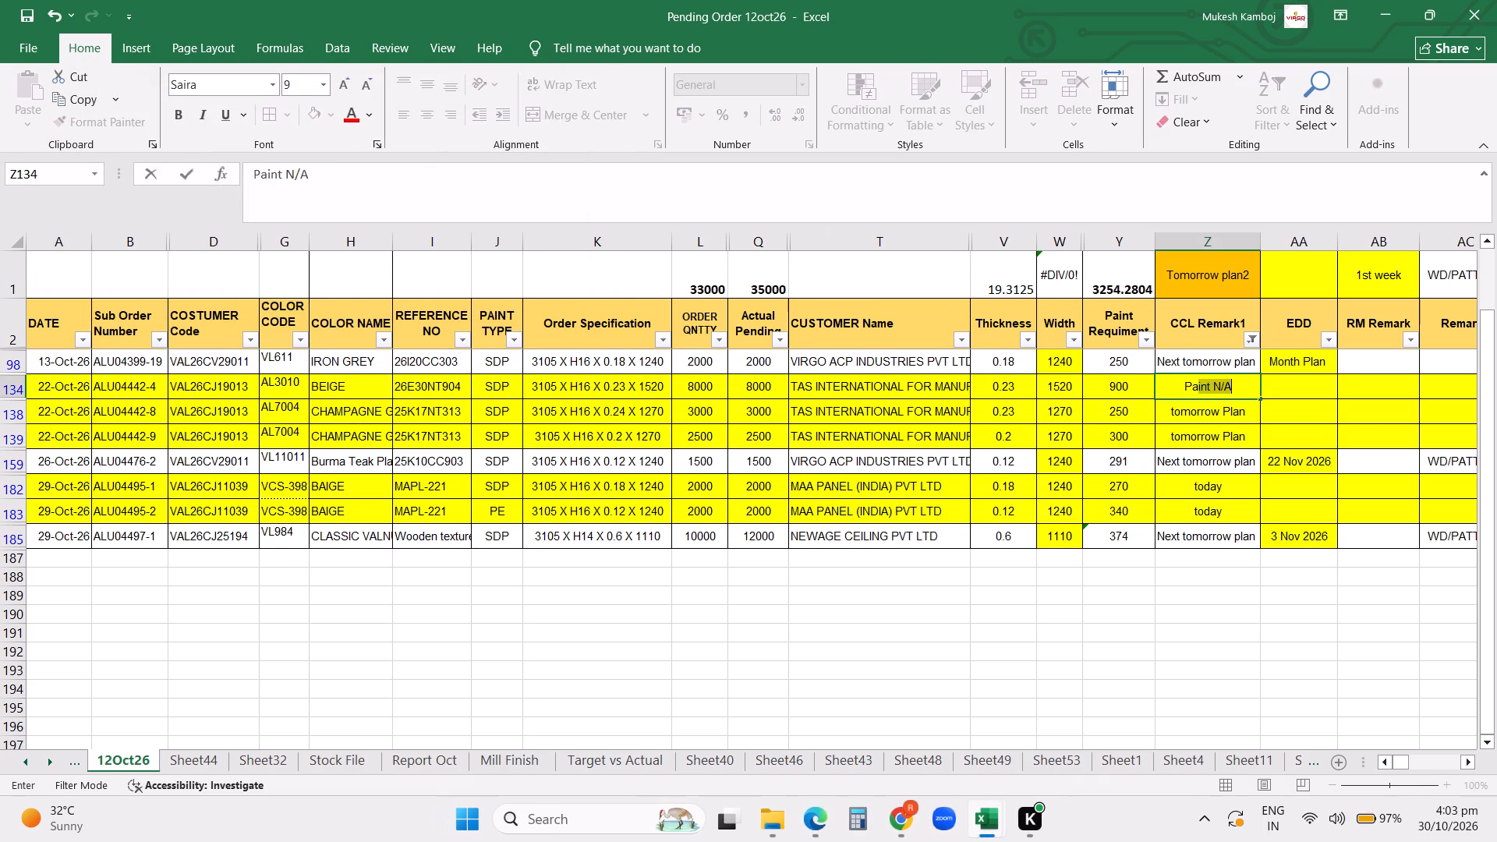
text(int)
key(space)
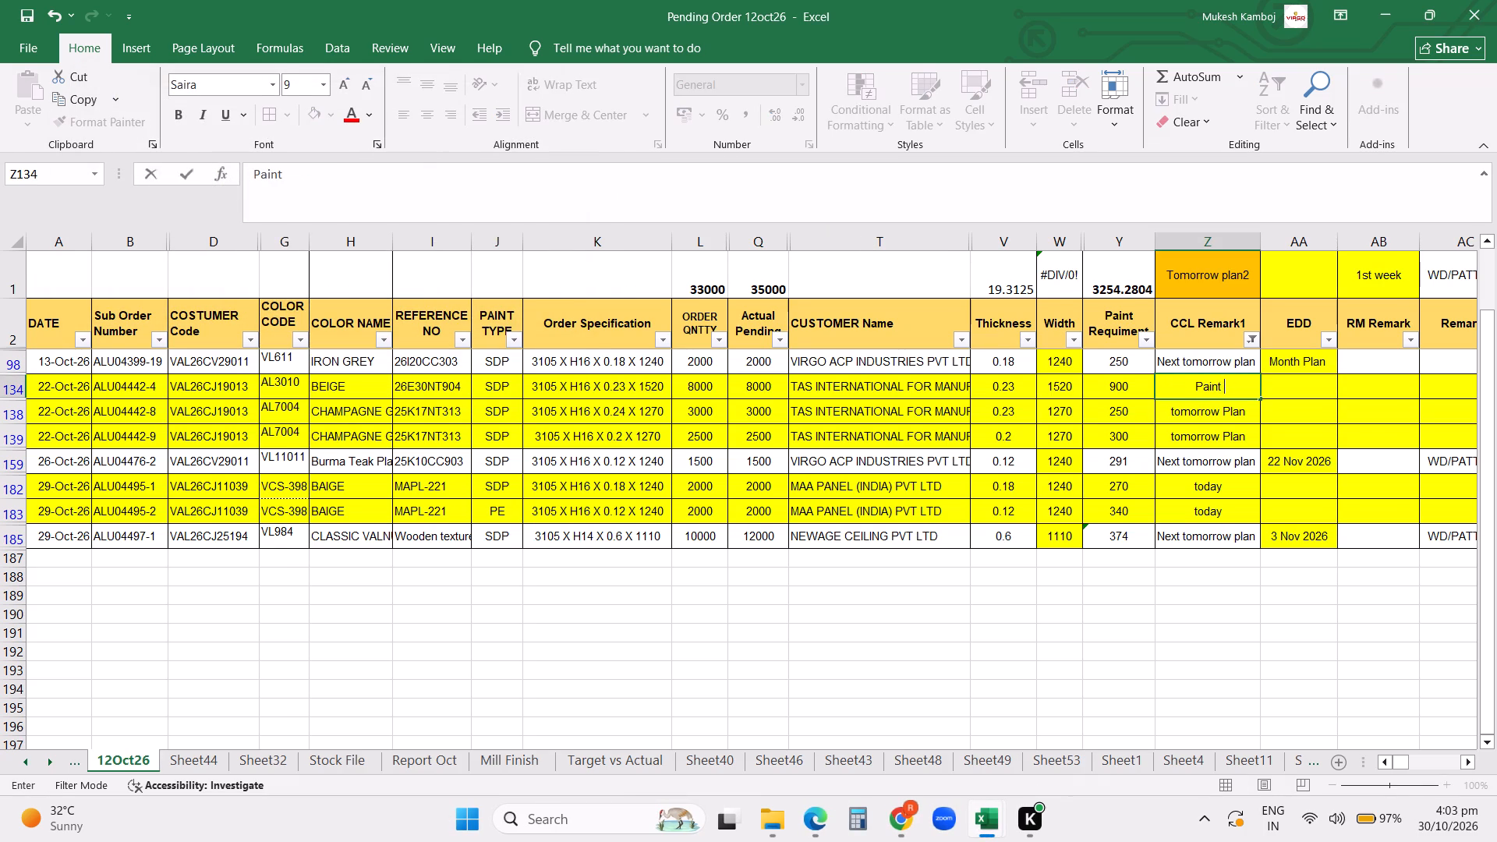
text(Ready)
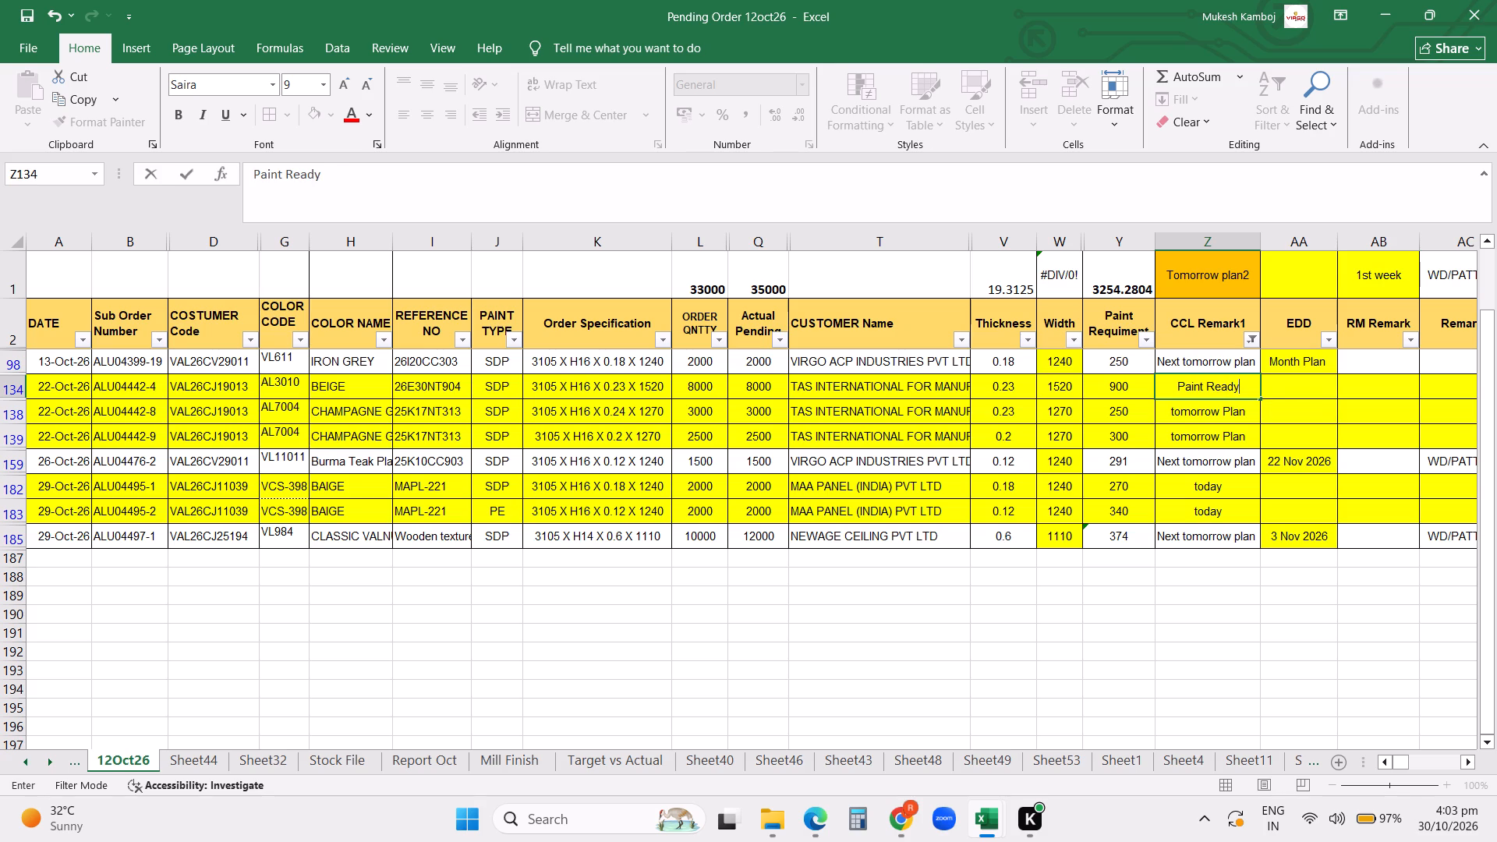
key(Return)
key(Up)
key(ctrl+c)
key(Down)
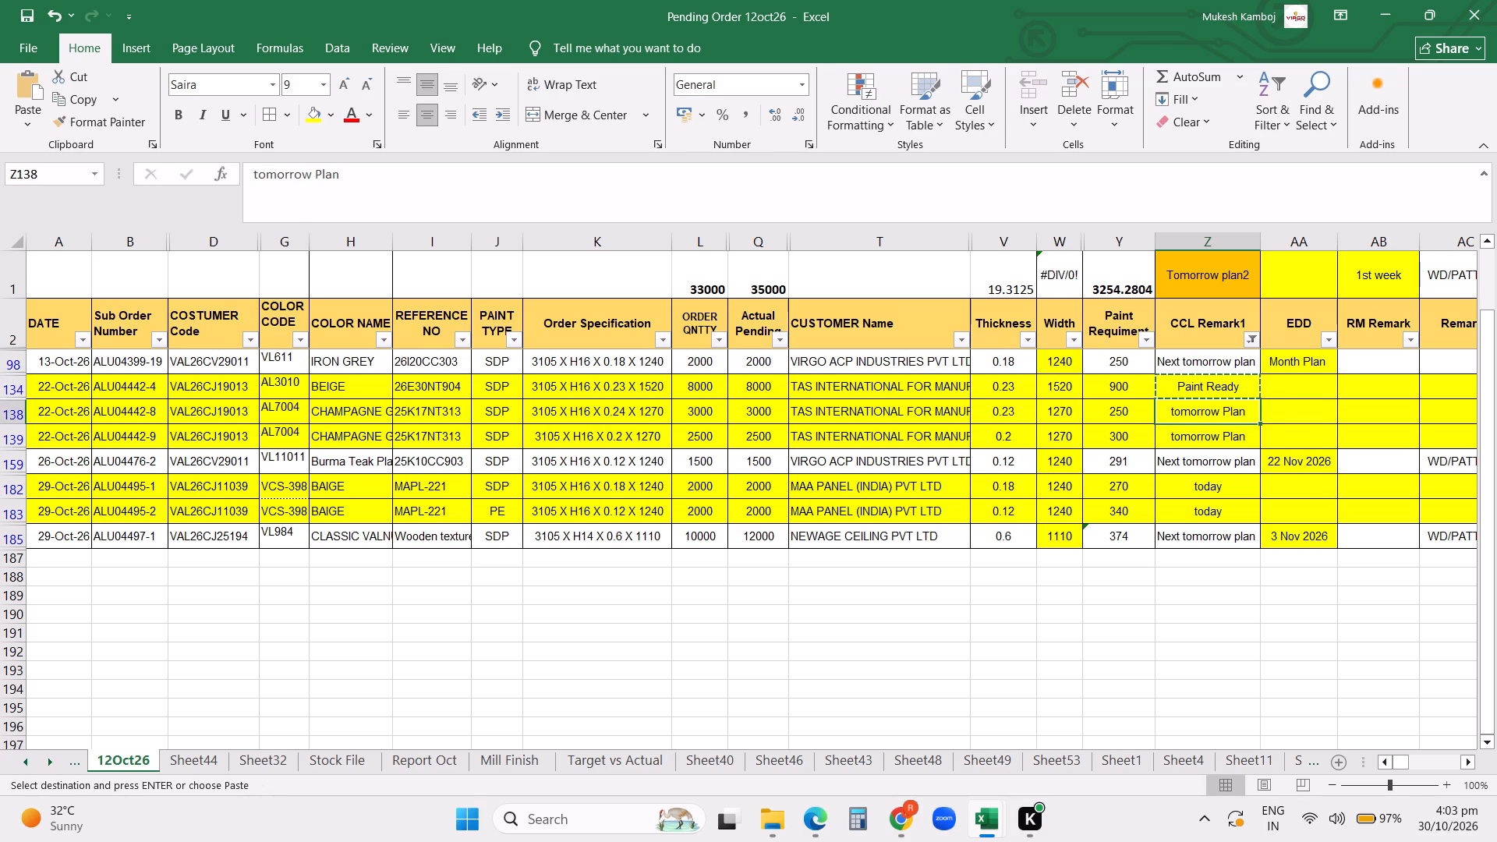
key(ctrl+v)
key(Down)
key(ctrl+v)
click(1205, 402)
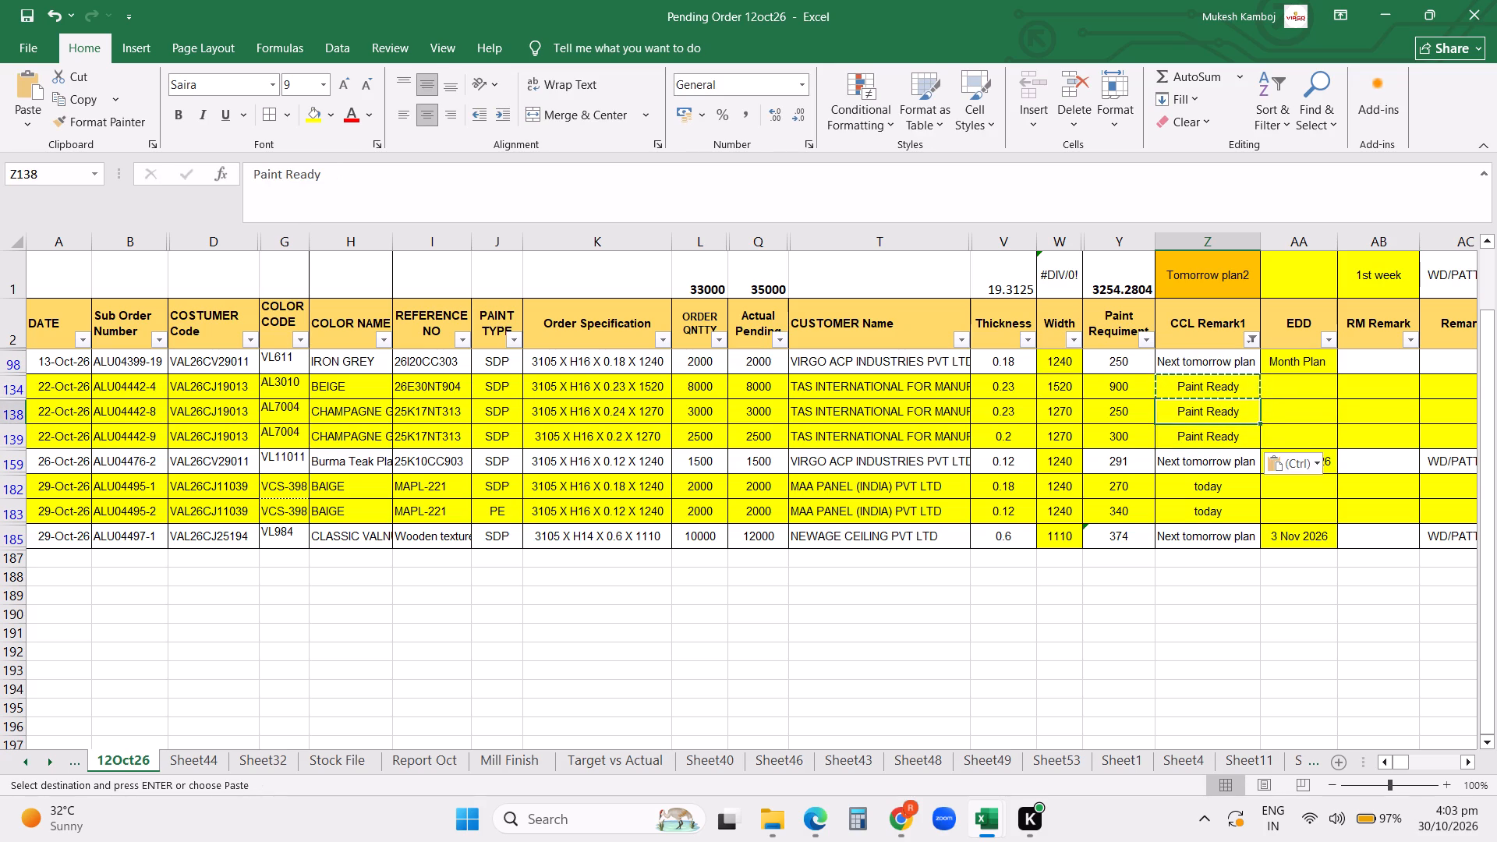
Reapply the CCL Remark1 filter to list only the orders marked "Next tomorrow plan".
key(Down)
key(Down)
key(Down)
key(Down)
key(Down)
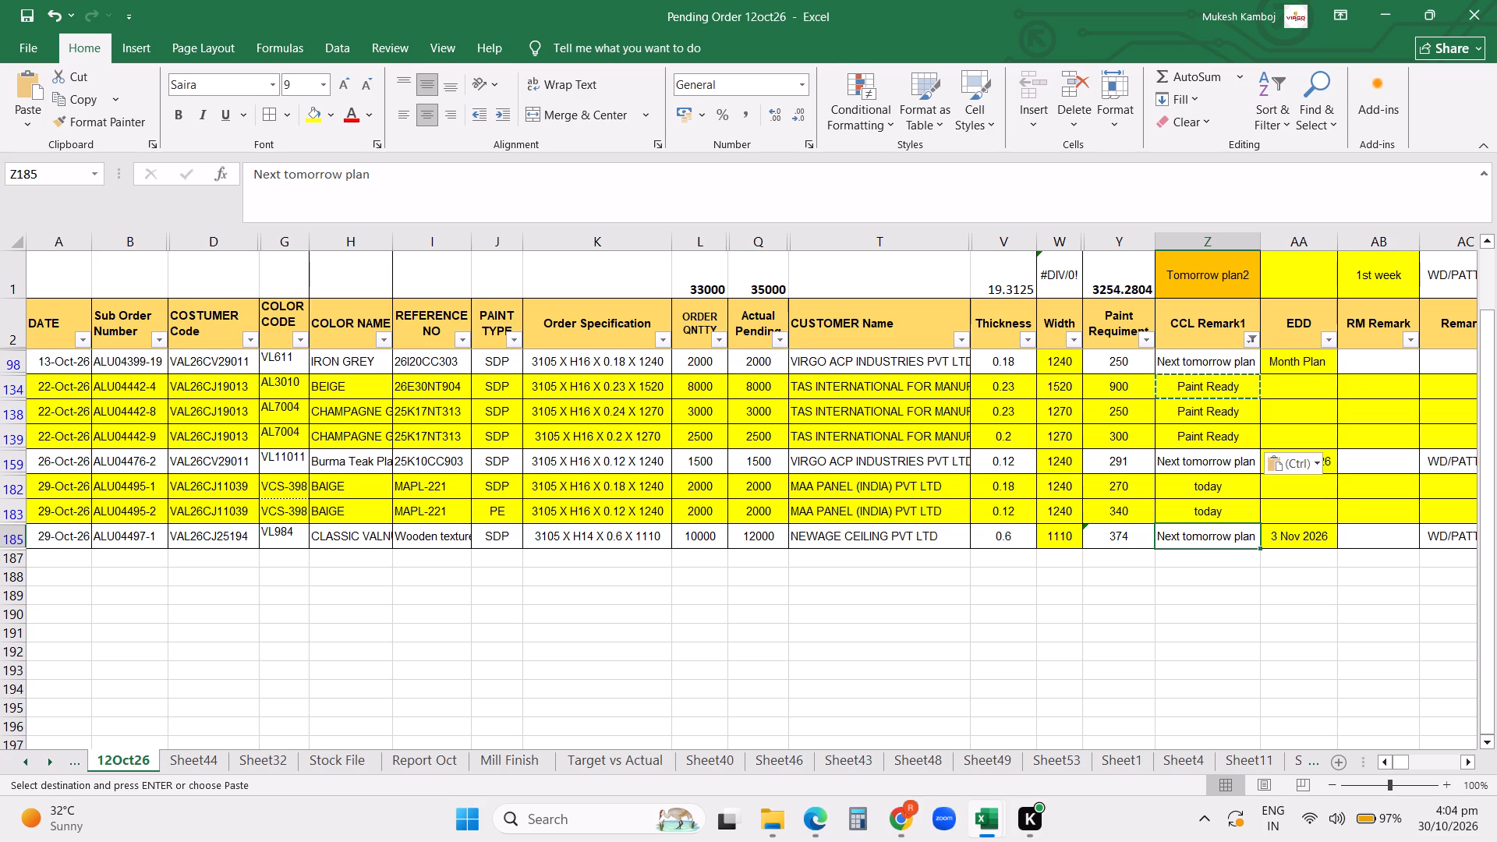
click(1248, 341)
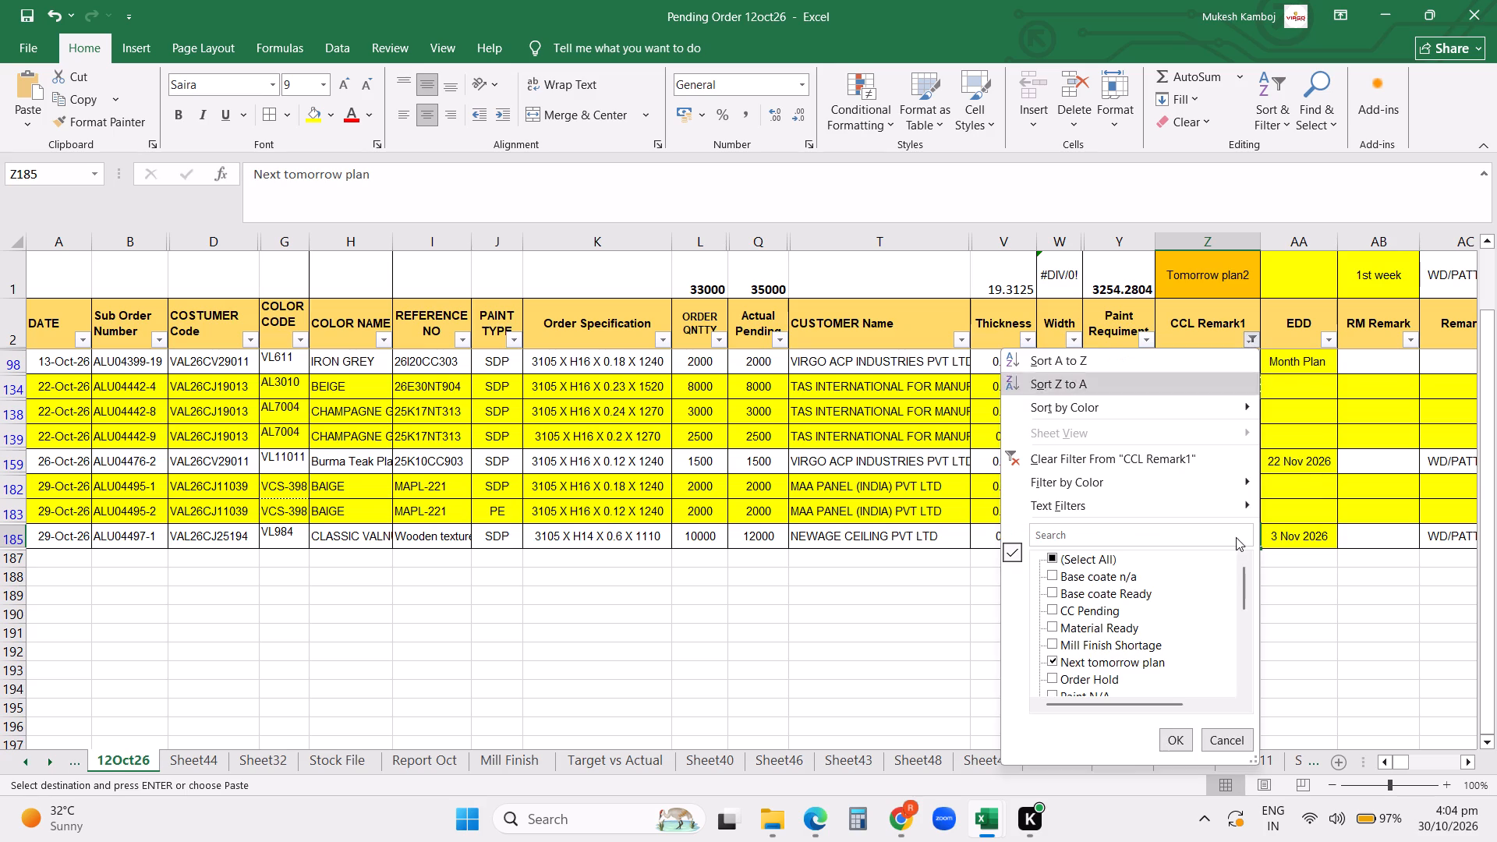
click(1177, 745)
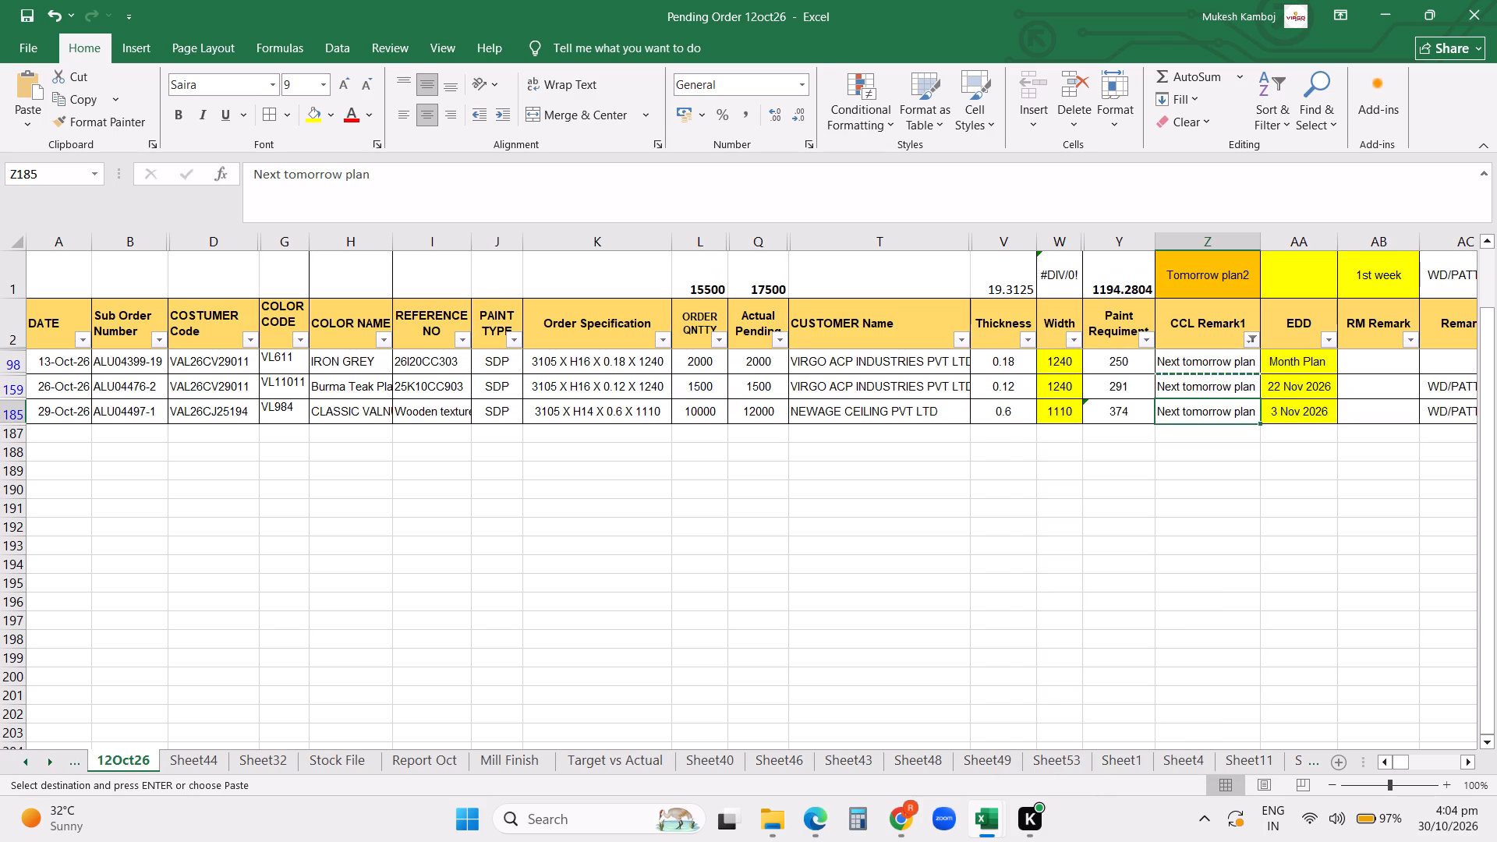
Clear the CCL Remark1 filter so all pending orders are listed.
click(1249, 341)
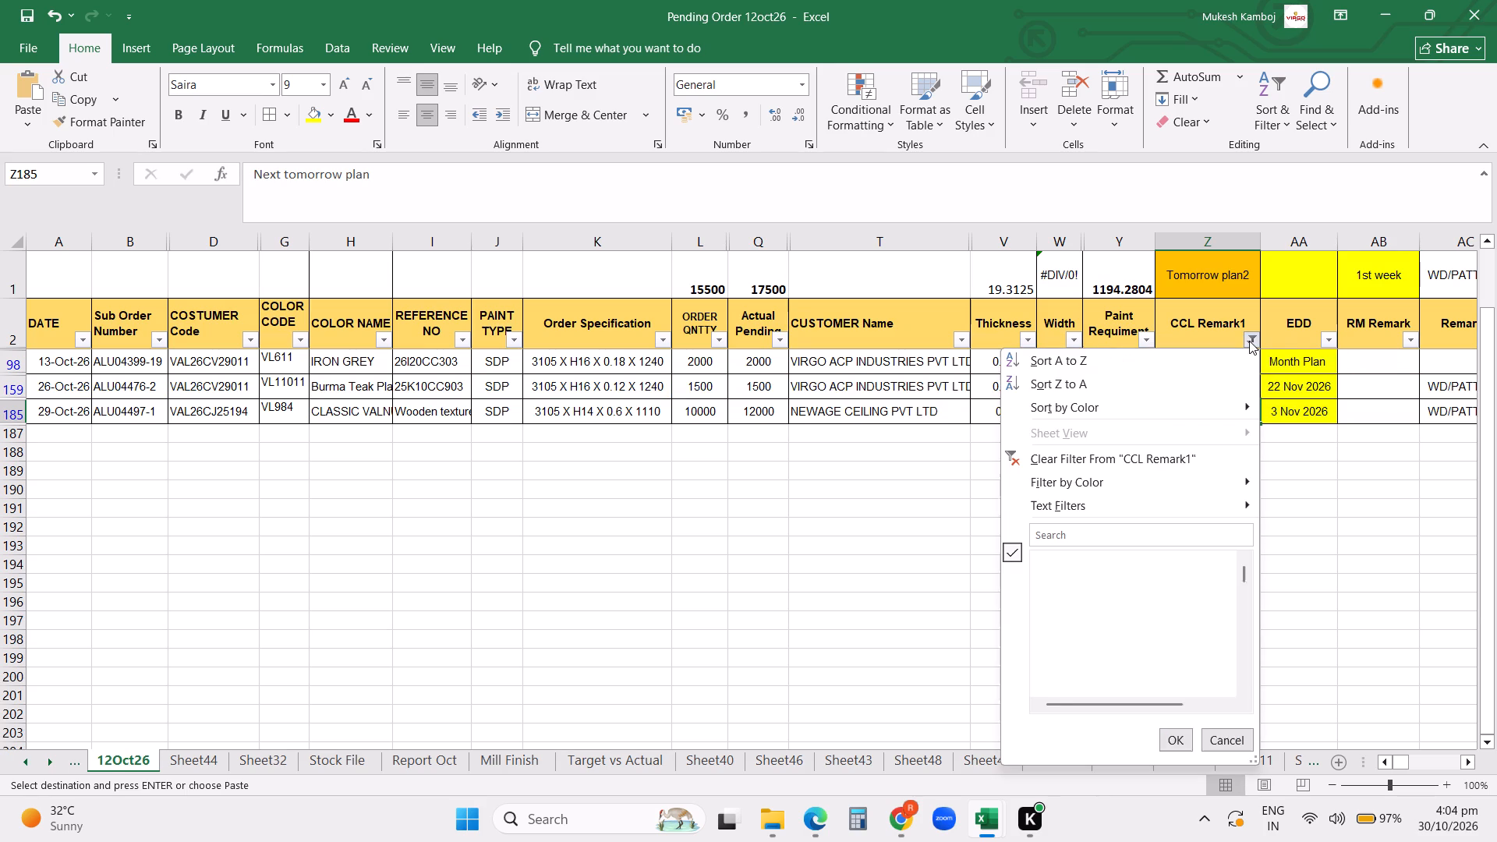
click(1111, 469)
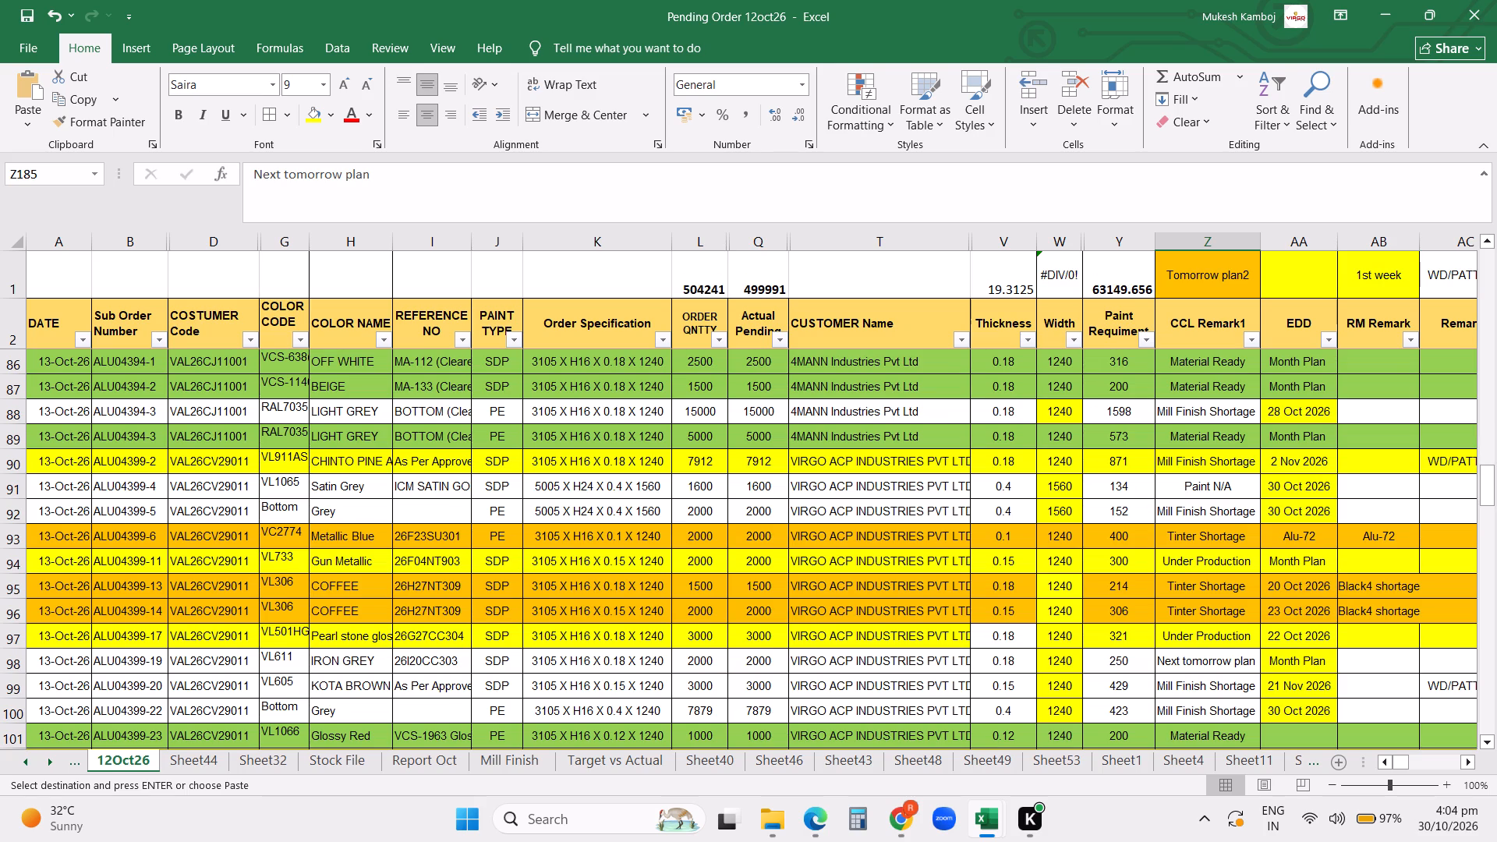
Review the CCL Remark1 entries of the most recent orders at the end of the list, and return to the first orders.
click(1191, 635)
key(ctrl+Down)
key(Down)
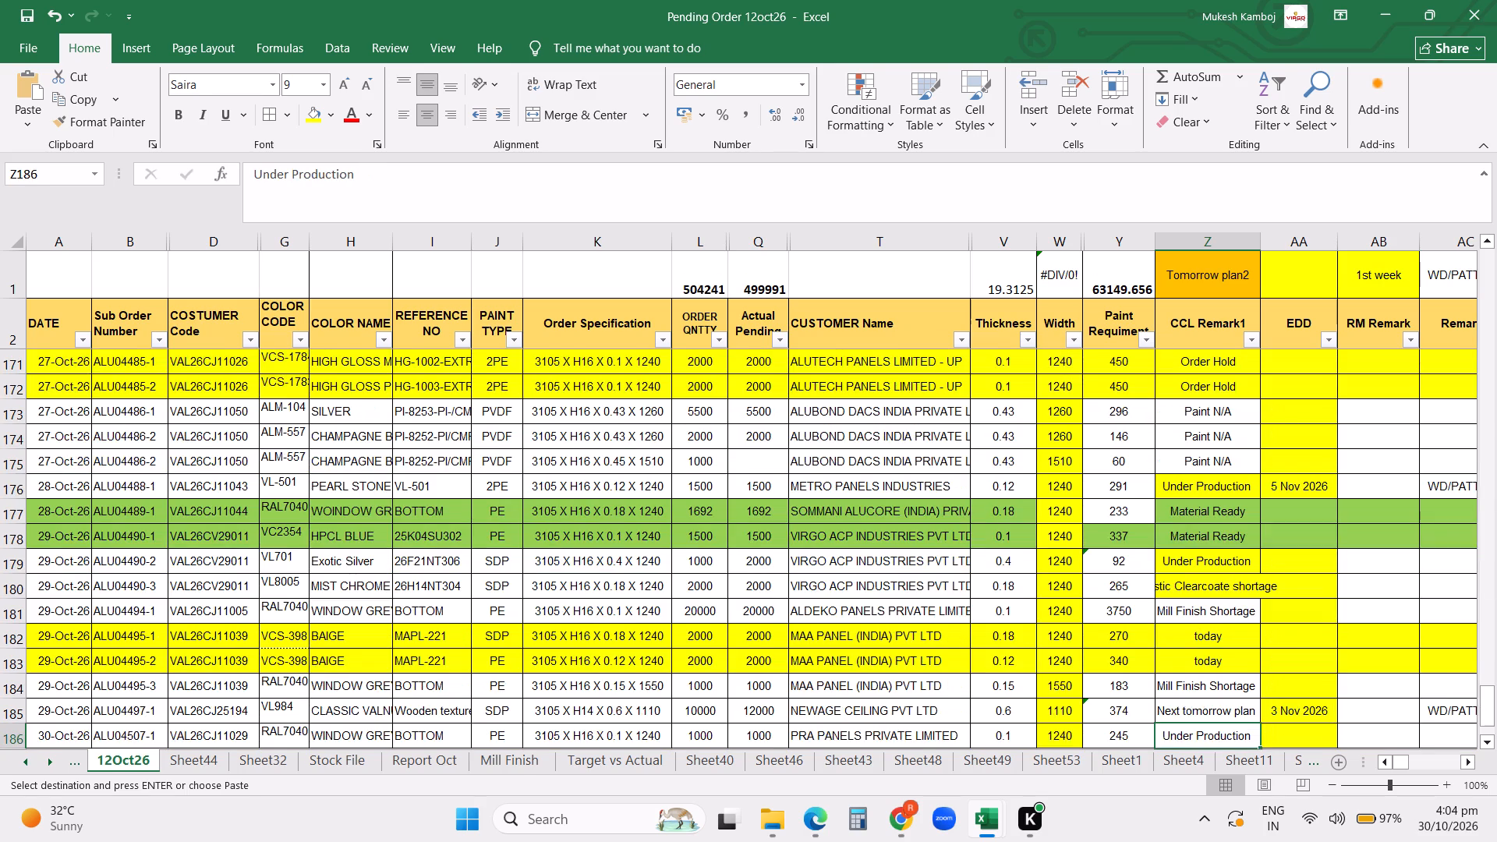
key(Down)
key(Down)
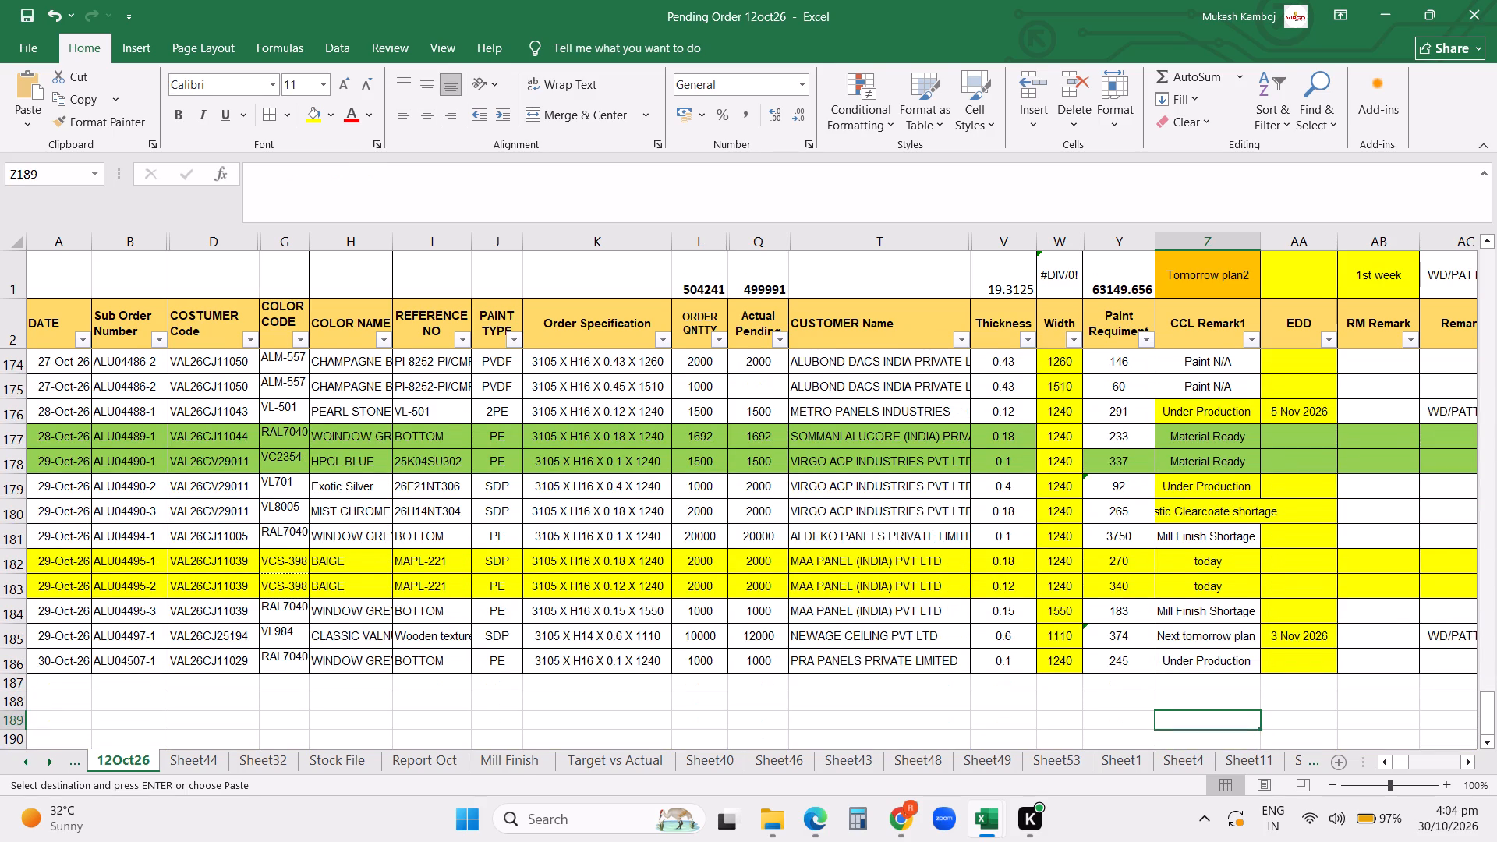
key(Up)
key(Up)
key(Up)
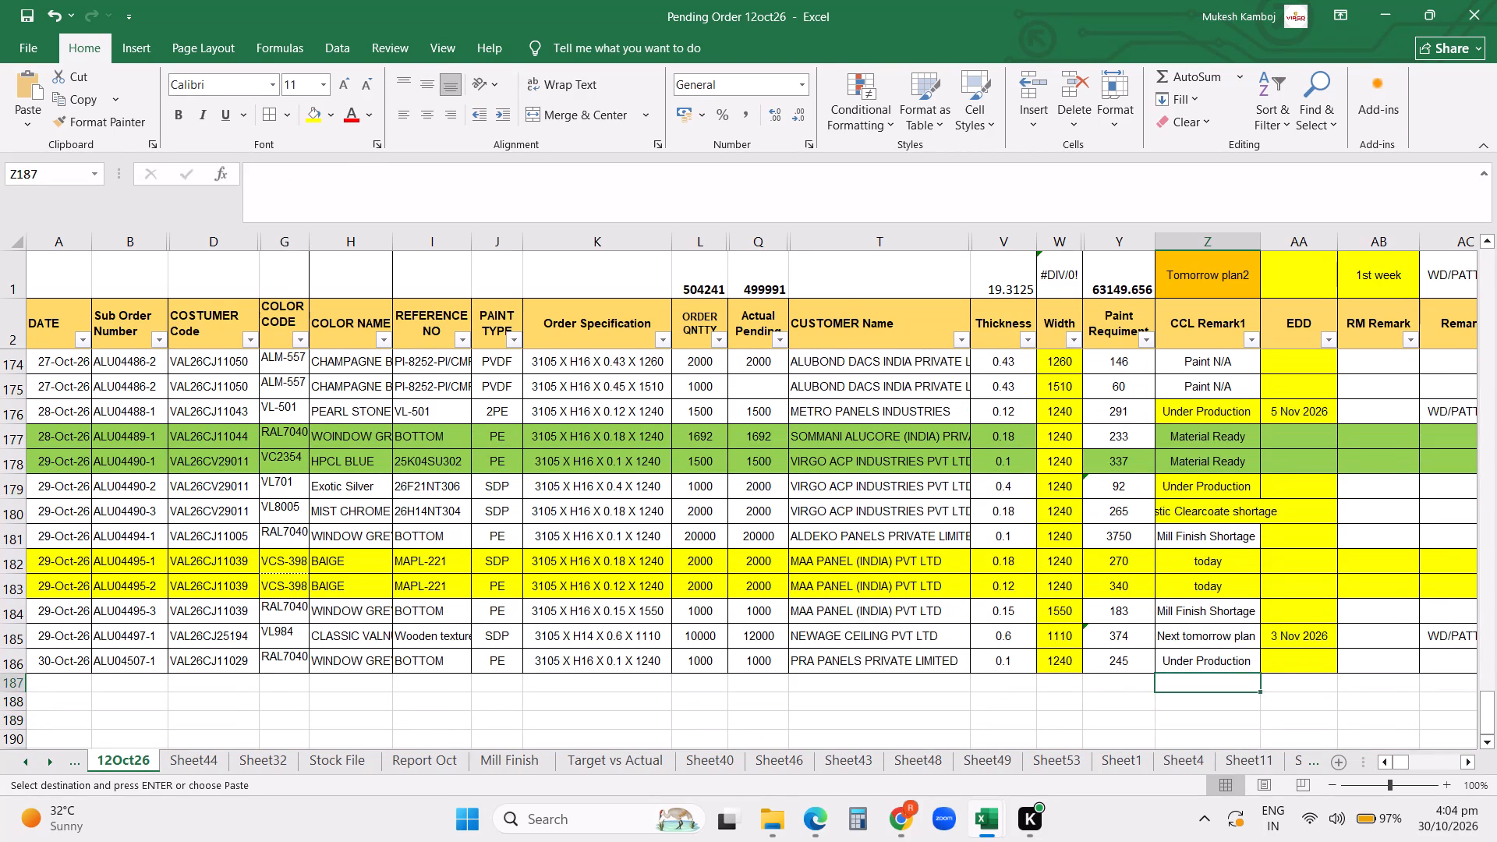
key(Up)
key(Up)
key(Up)
key(Up)
key(Up)
key(Up)
key(Up)
key(Up)
key(Up)
key(Up)
key(Up)
key(Up)
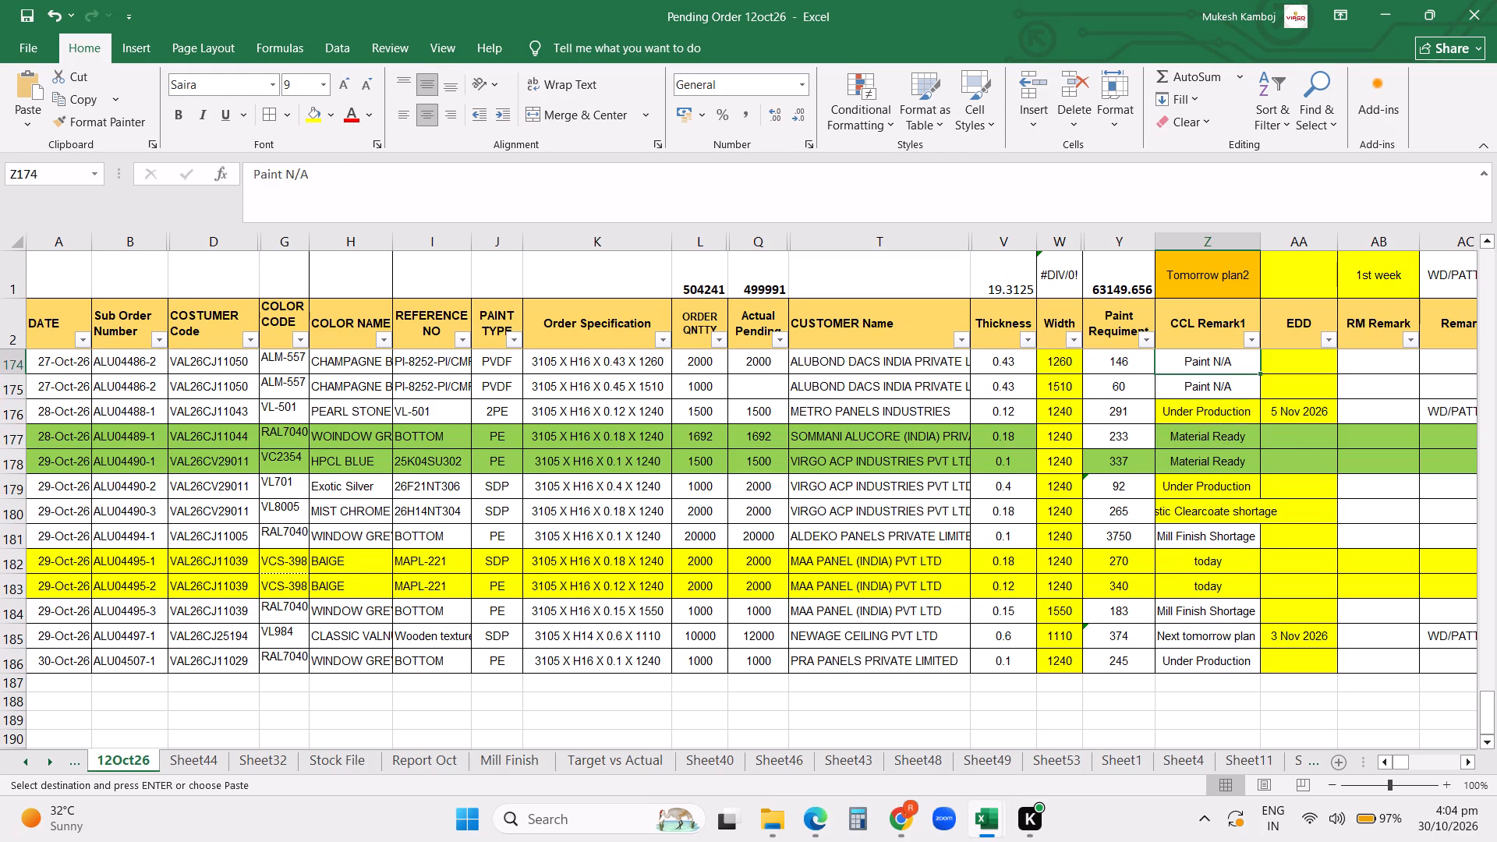
key(Up)
key(Up)
key(Up)
key(Up)
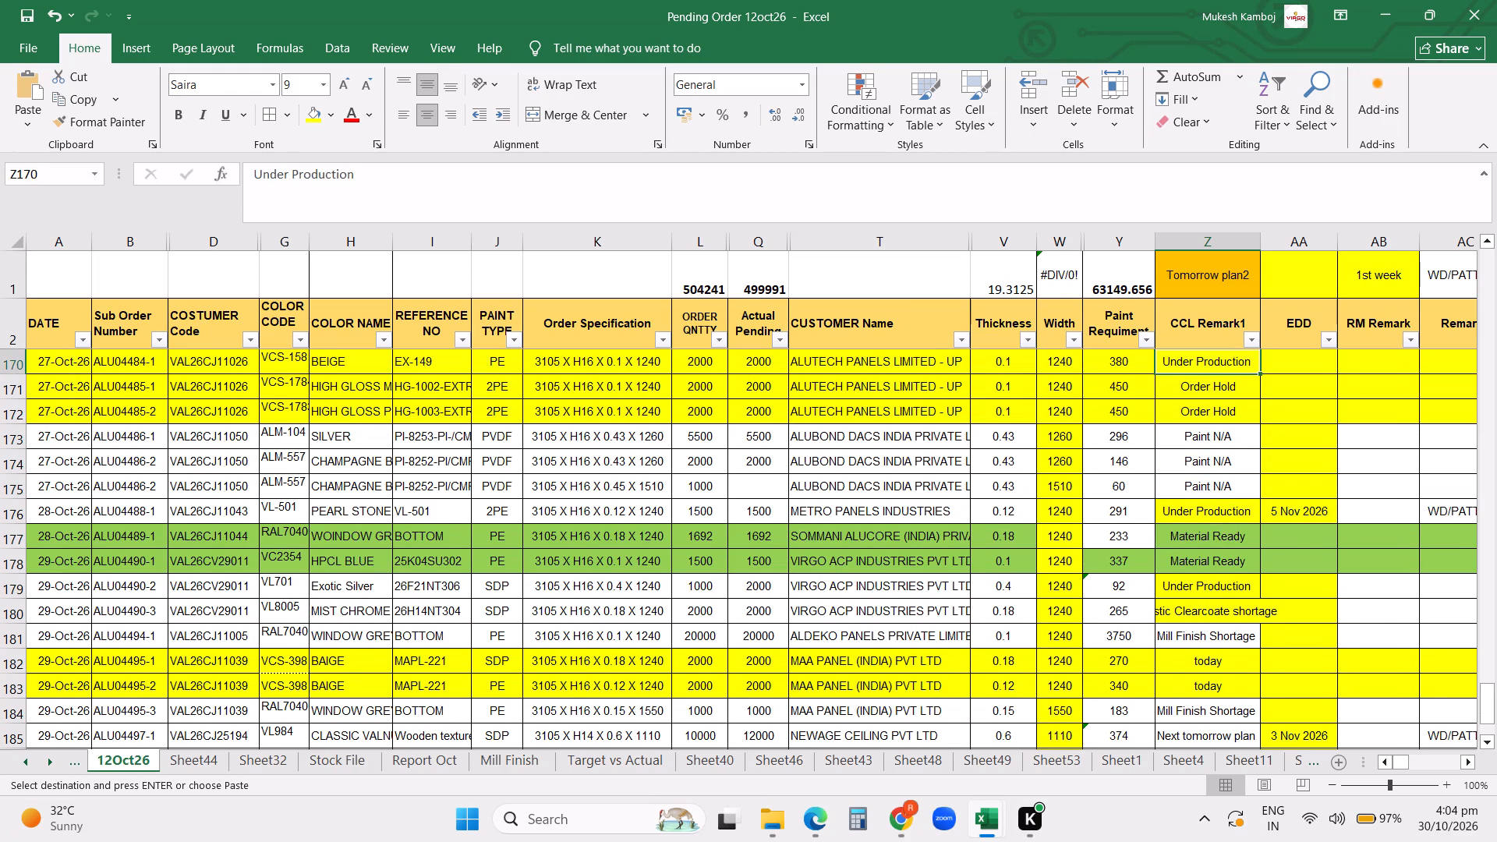
key(ctrl+Up)
key(ctrl+Up)
key(Down)
key(Down)
key(Down)
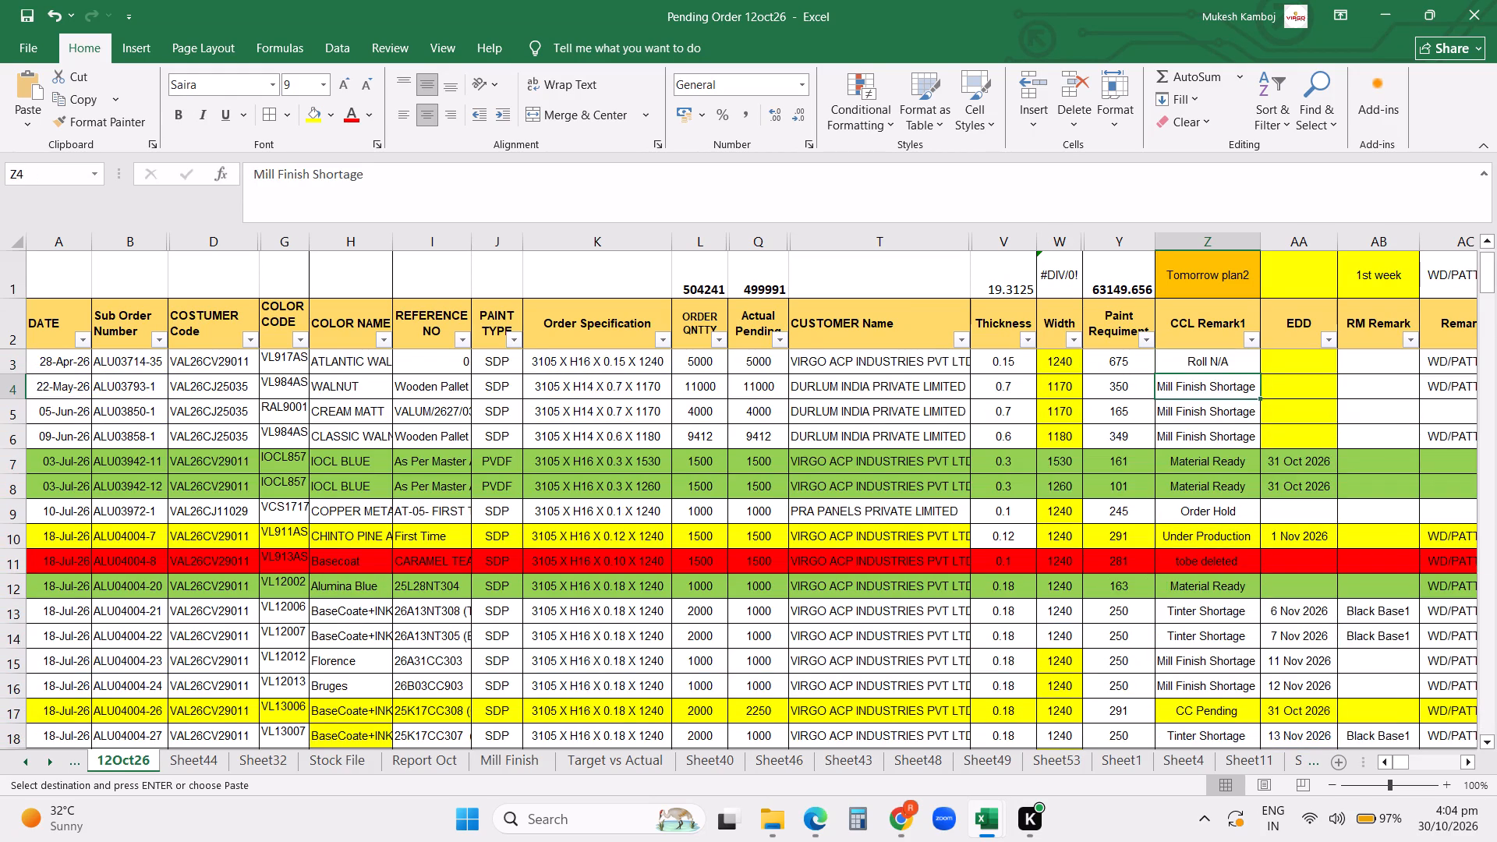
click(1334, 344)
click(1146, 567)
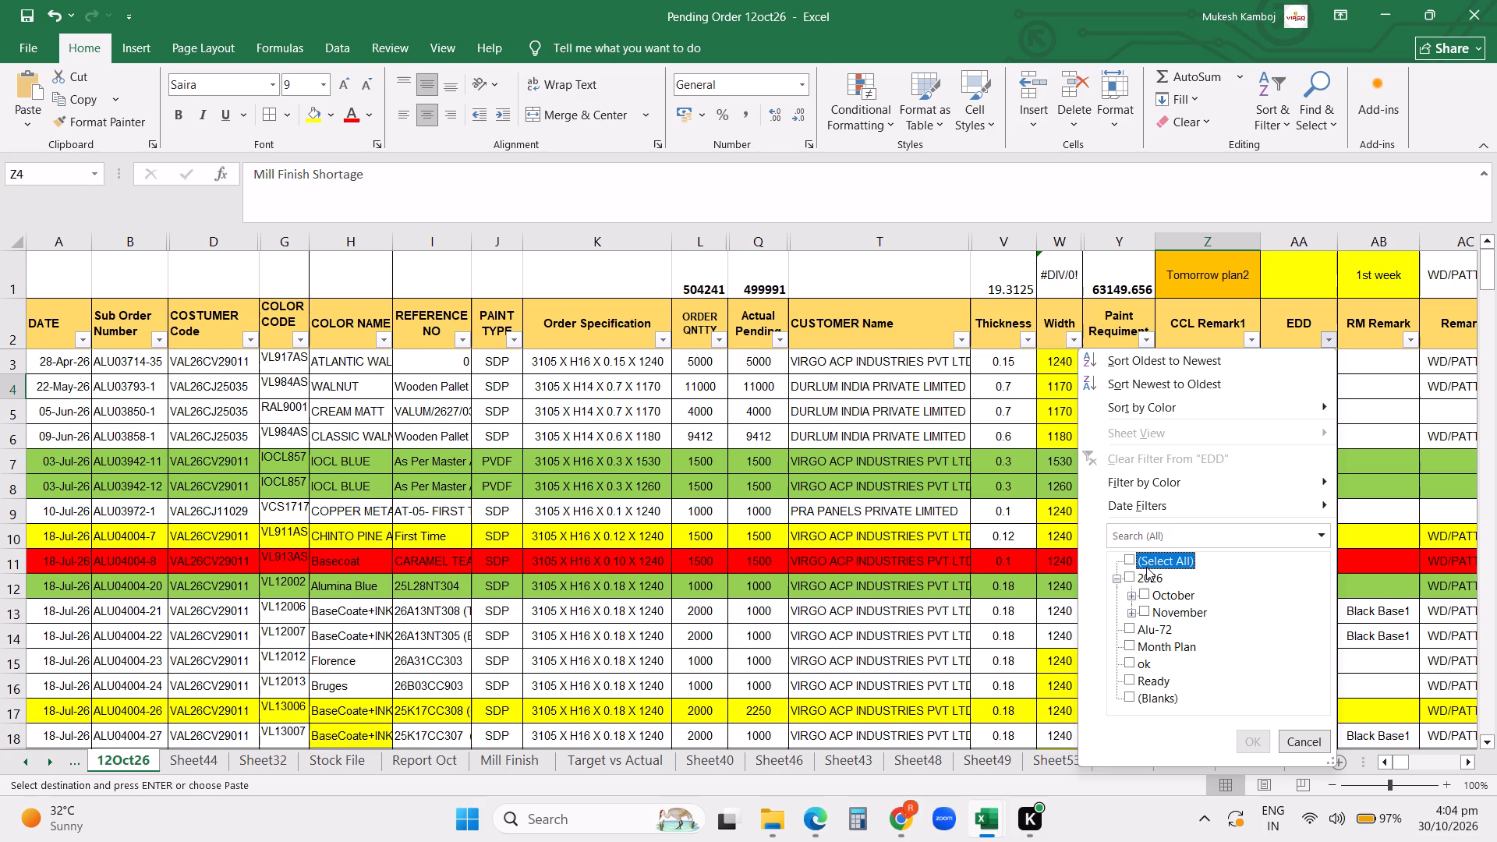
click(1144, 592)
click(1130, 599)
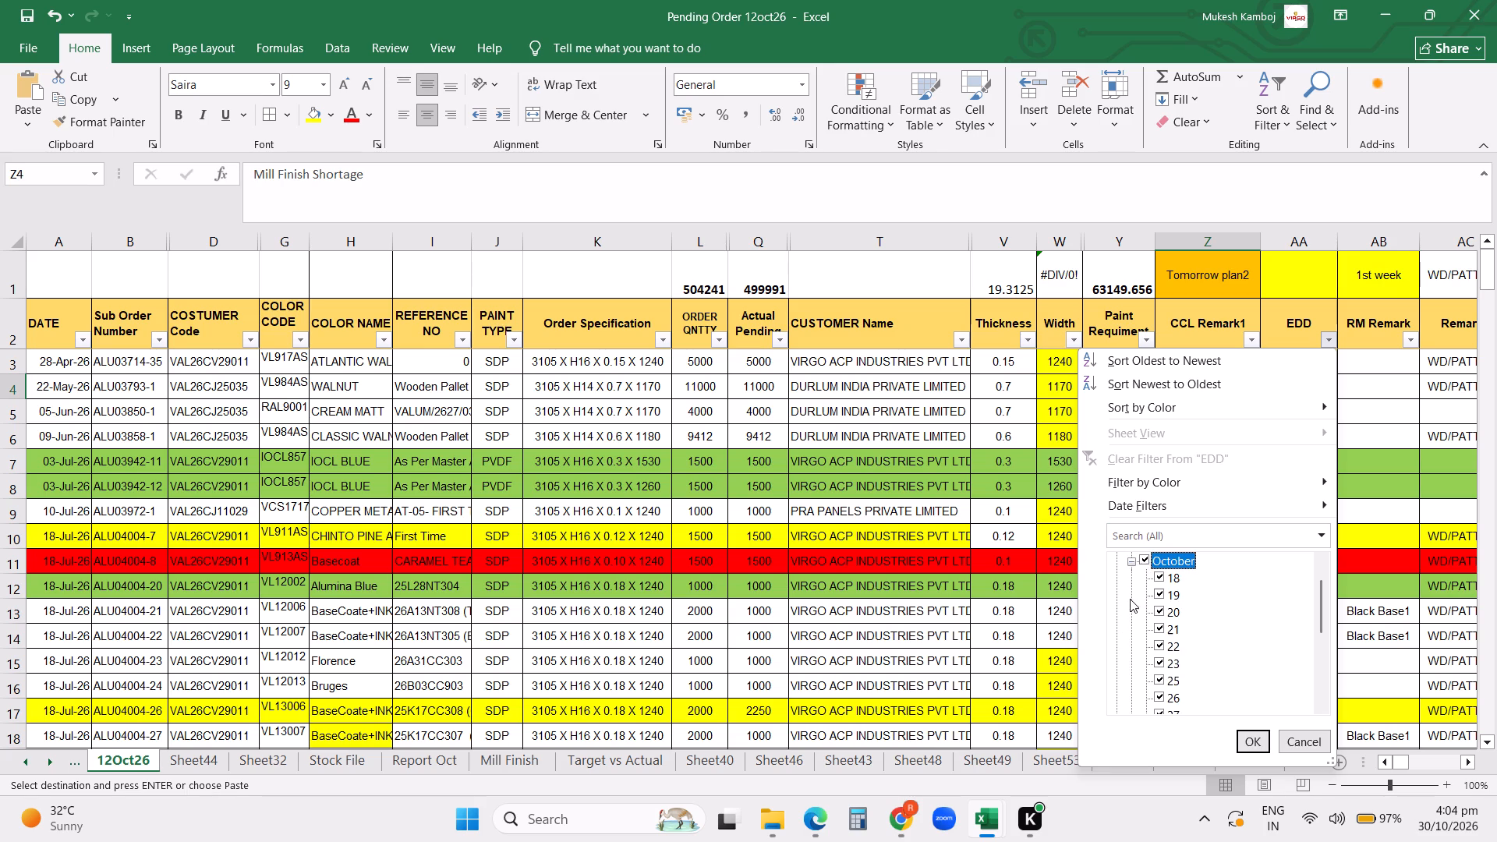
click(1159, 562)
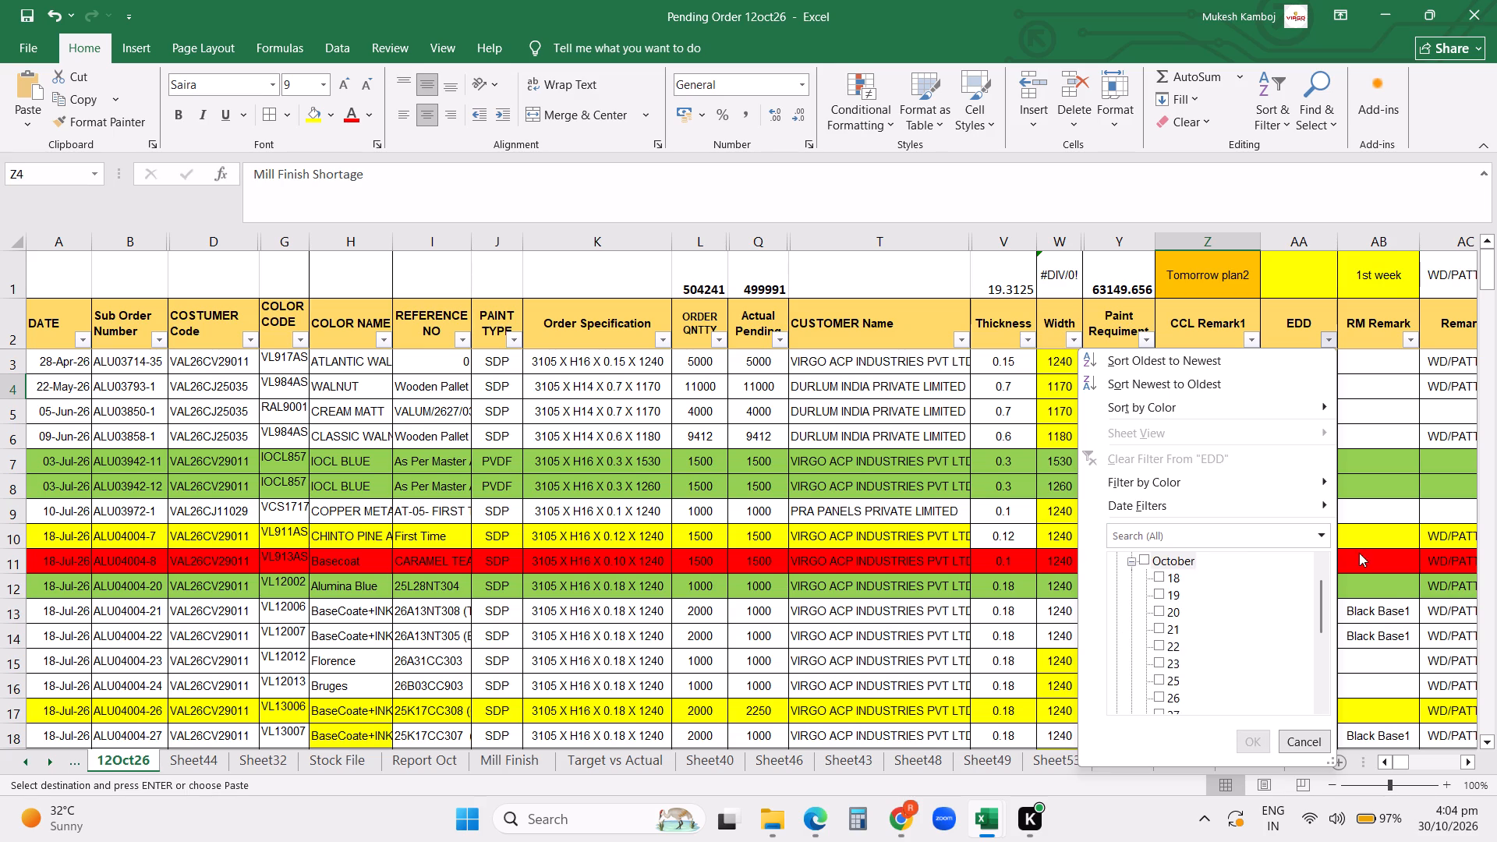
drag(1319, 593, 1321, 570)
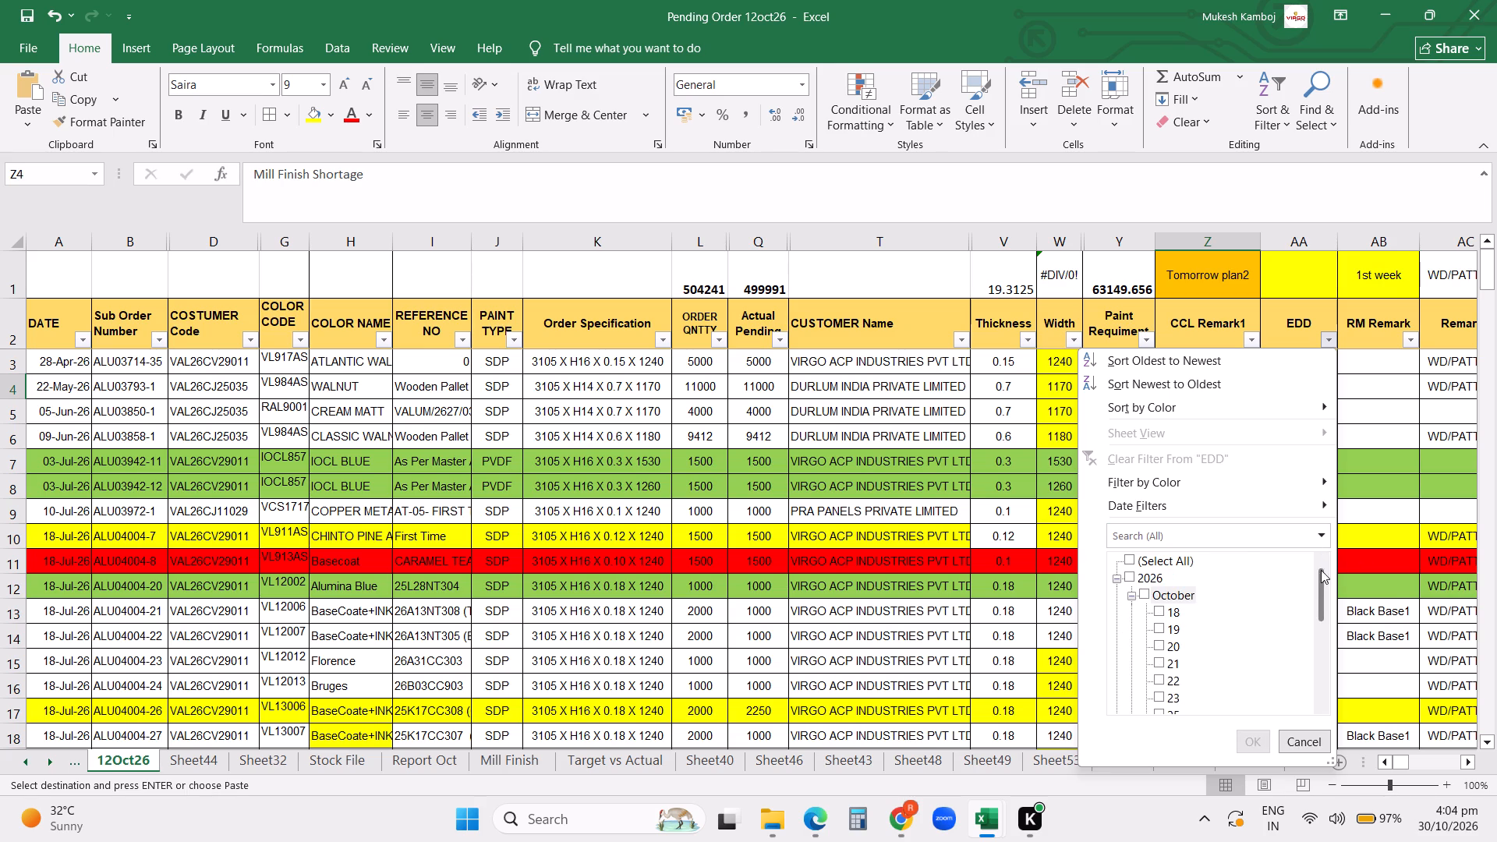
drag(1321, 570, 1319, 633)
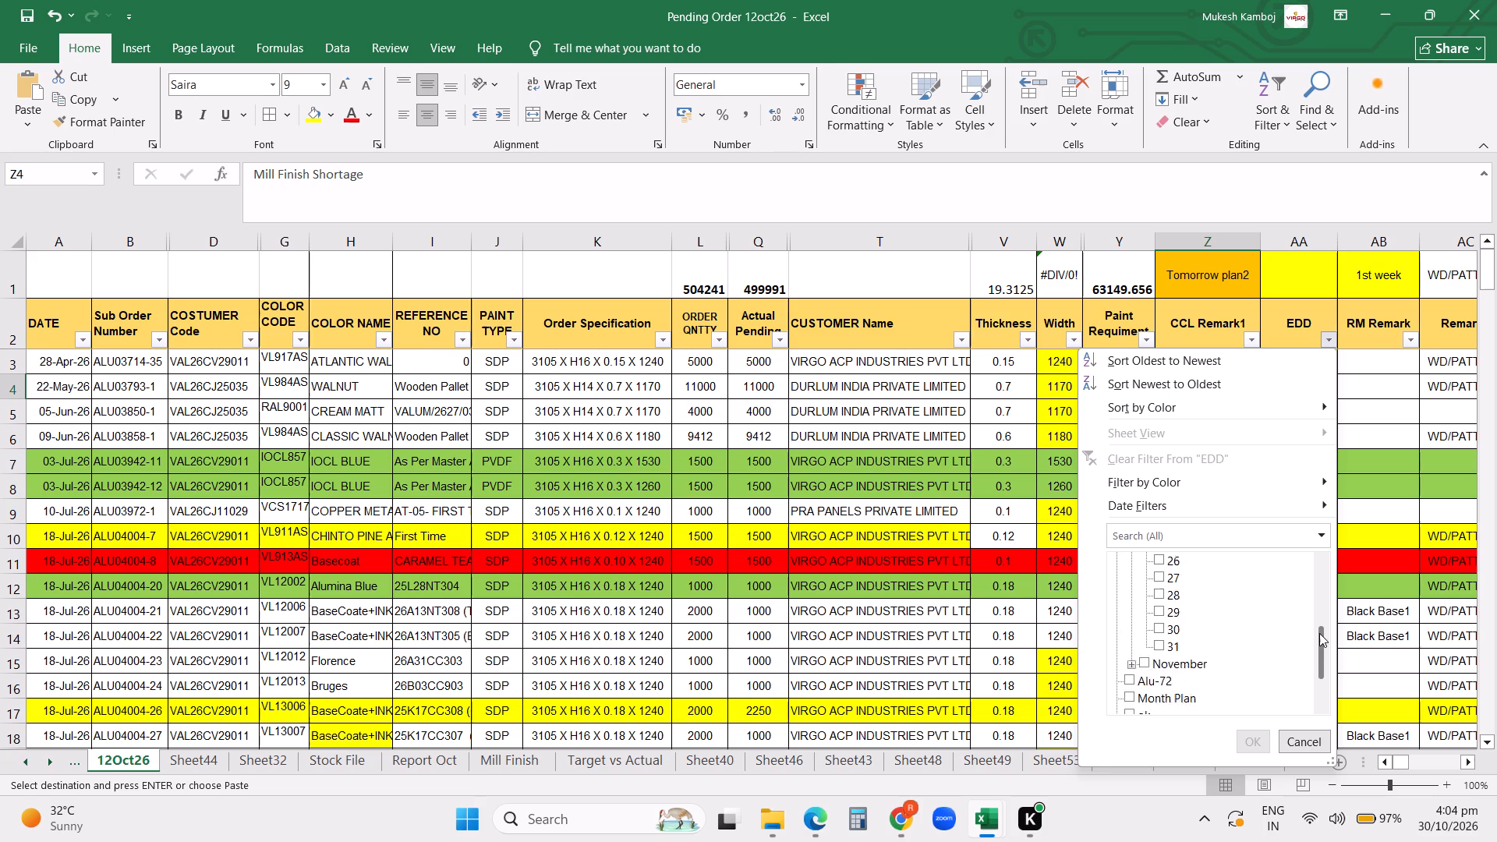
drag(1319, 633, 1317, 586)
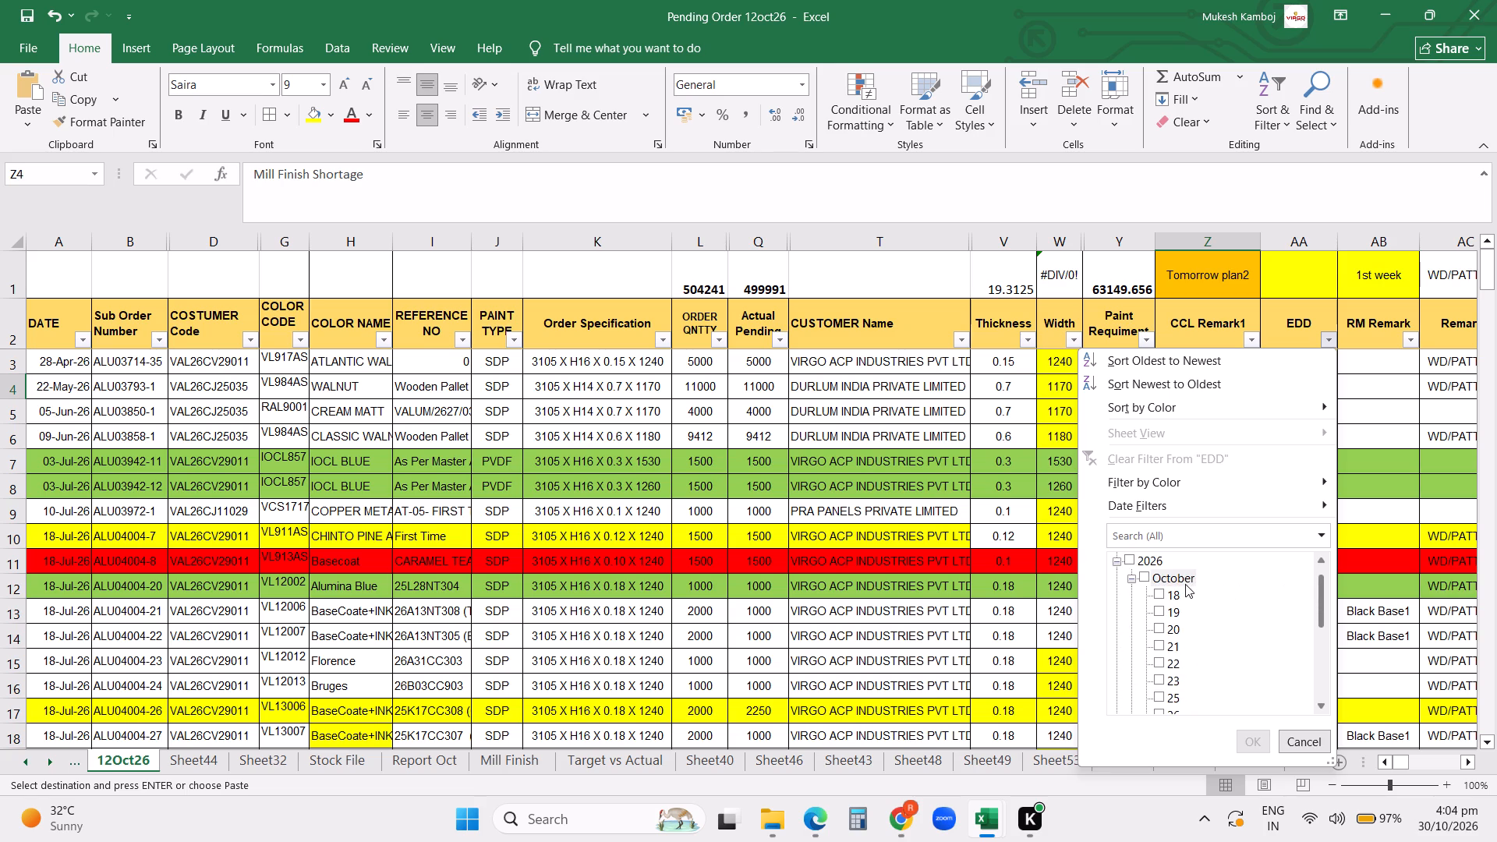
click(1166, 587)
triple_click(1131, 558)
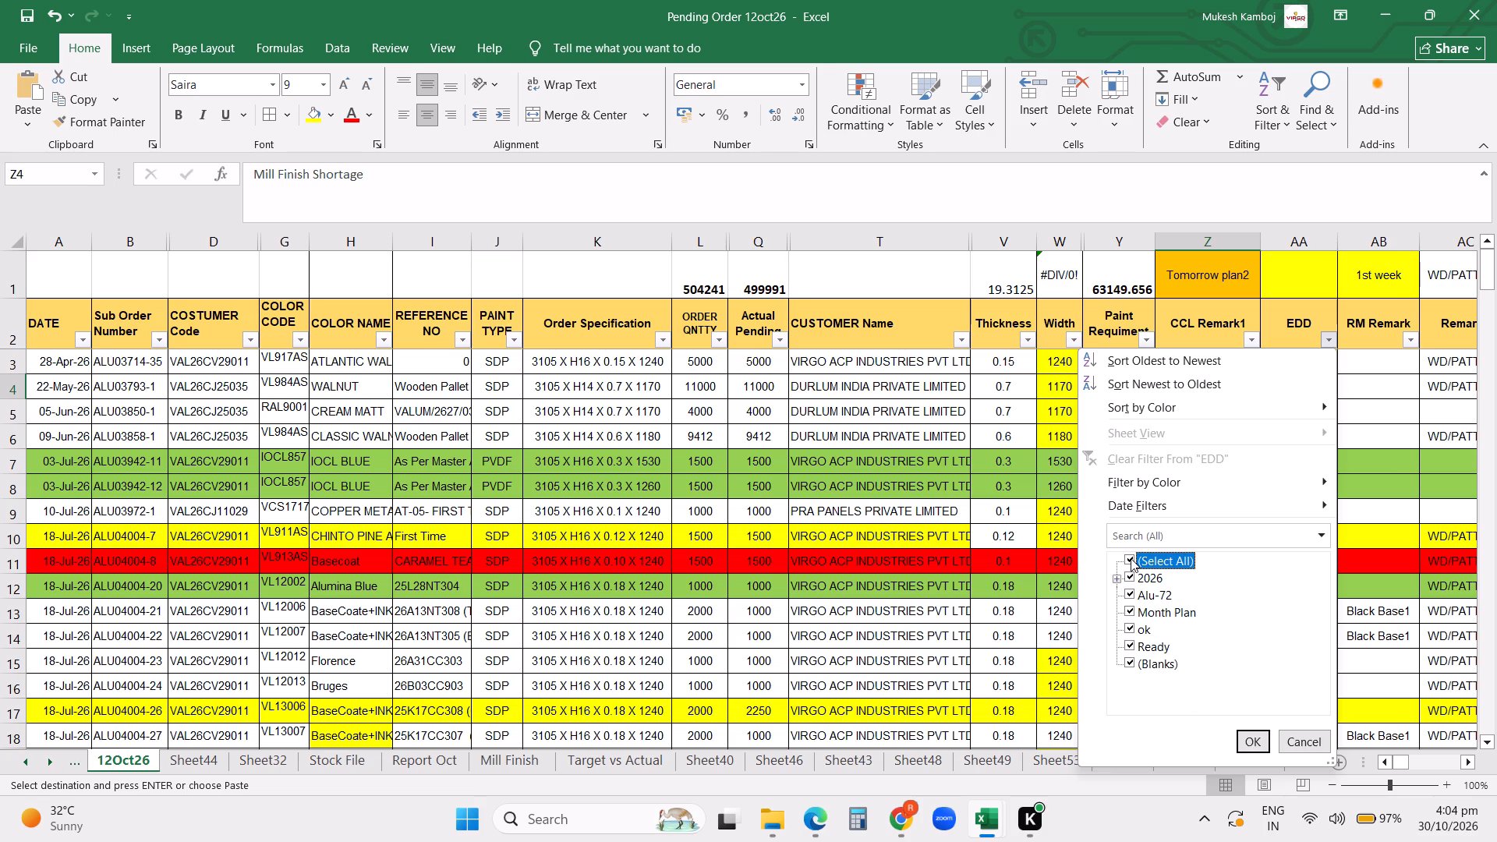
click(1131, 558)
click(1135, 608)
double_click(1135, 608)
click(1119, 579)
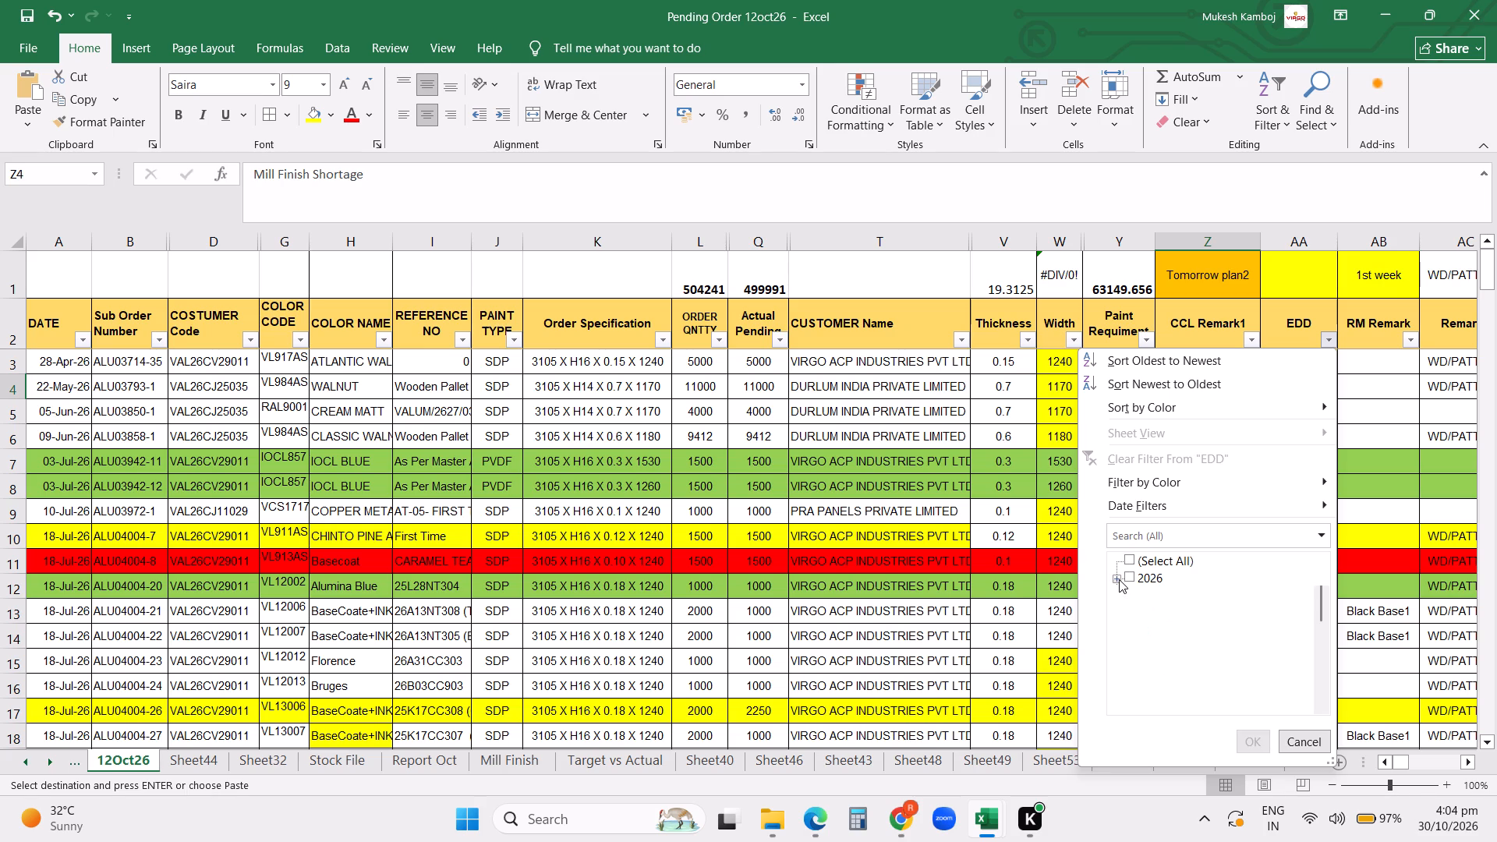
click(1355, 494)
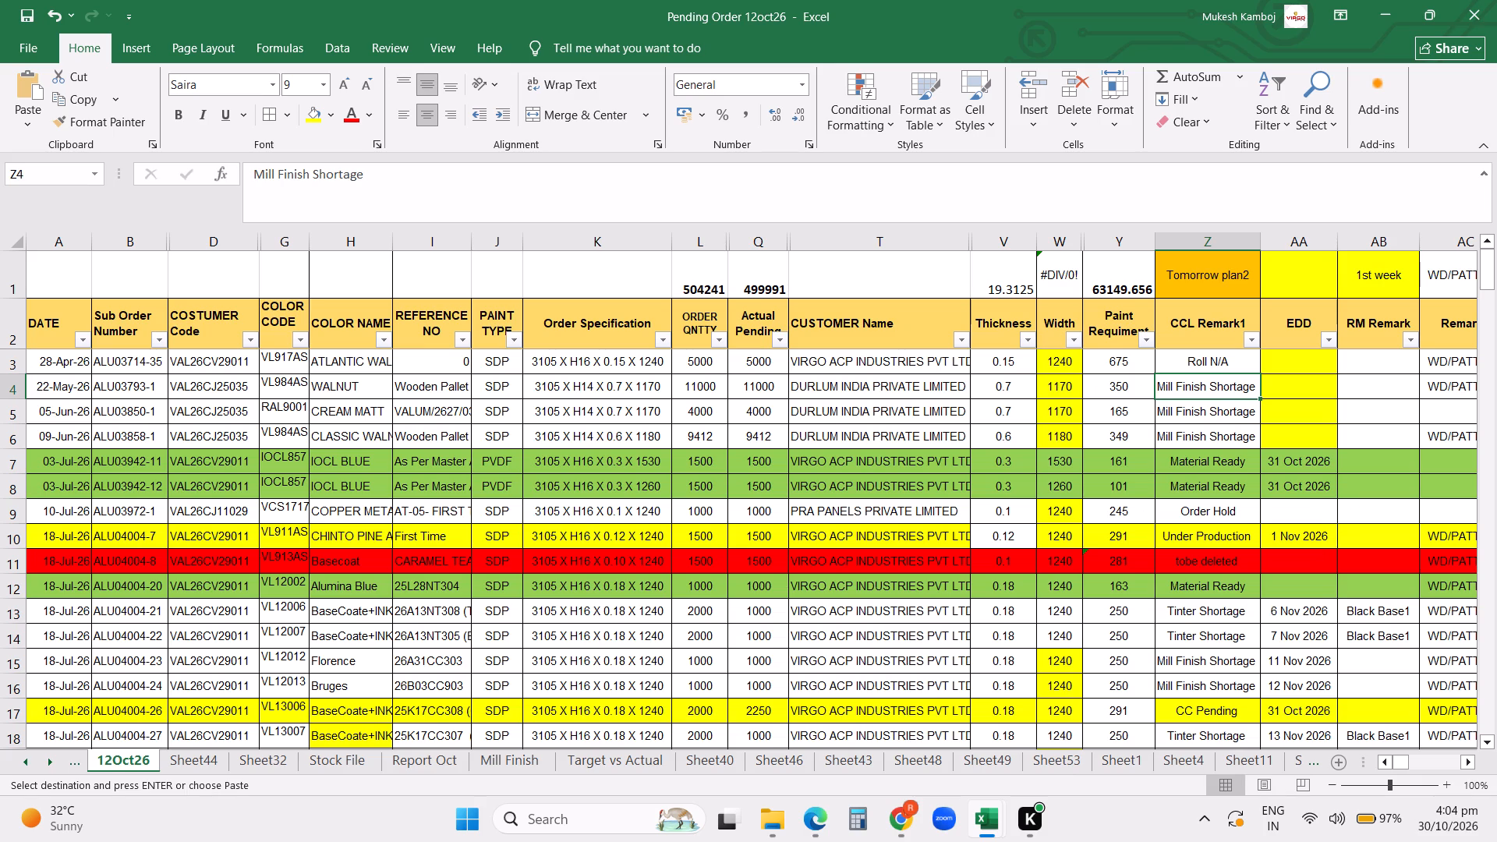
Filter the EDD column to show only the orders with October 2026 dates.
click(1327, 341)
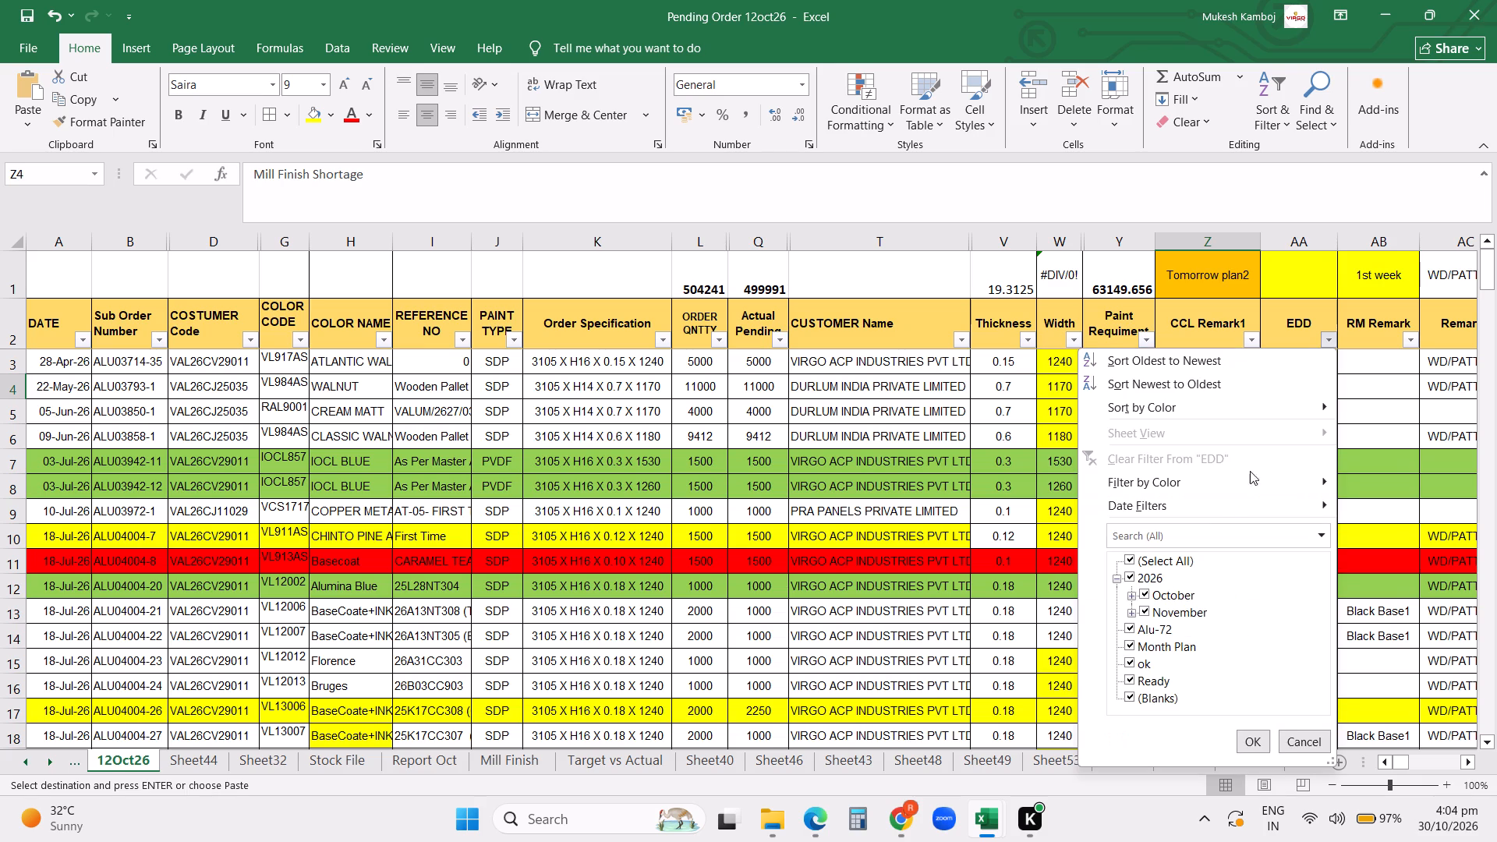
click(1134, 561)
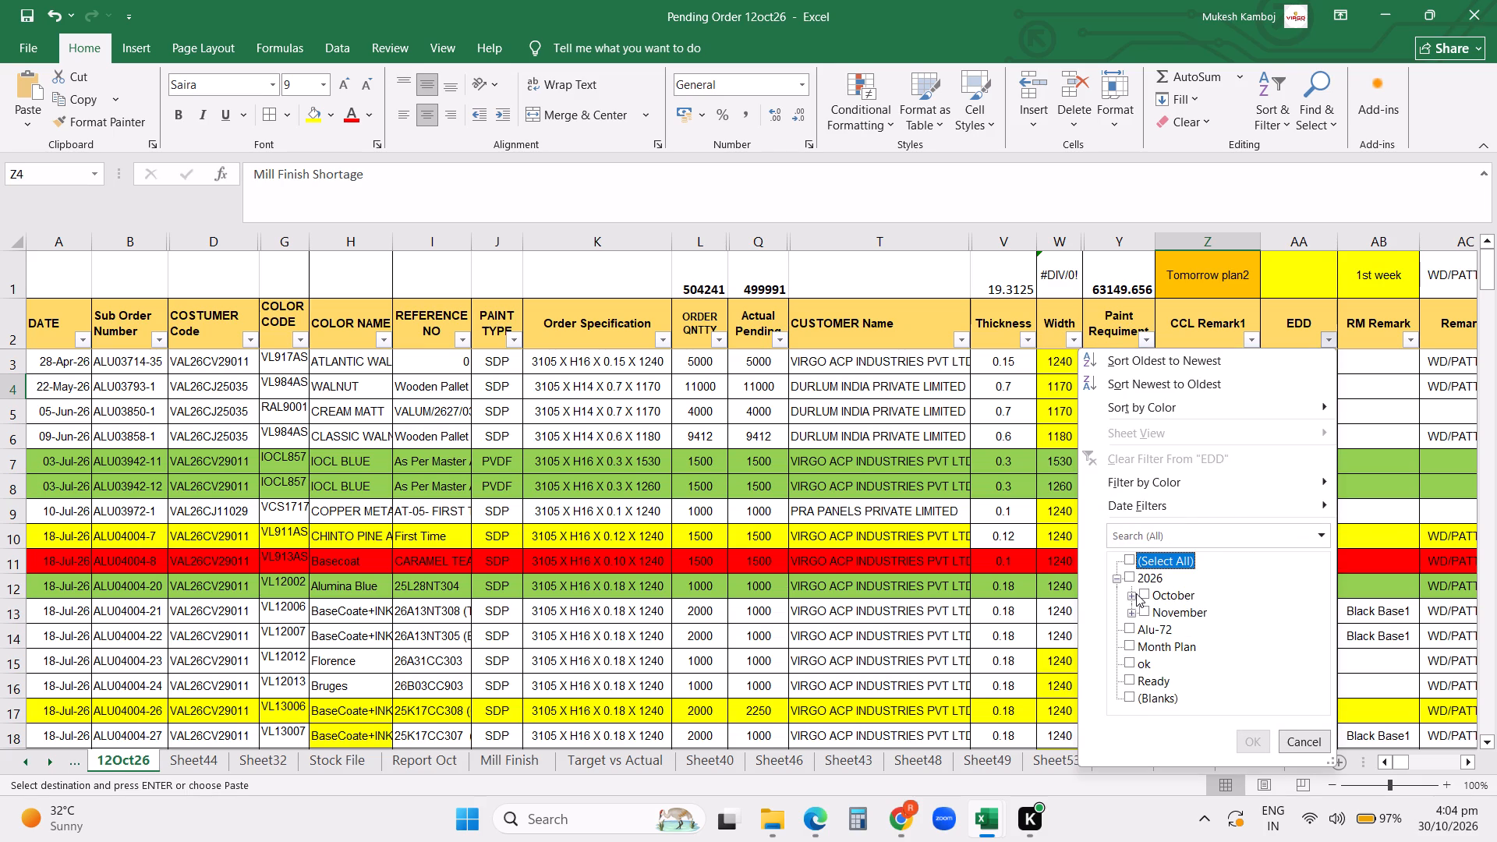
click(1135, 596)
click(1144, 559)
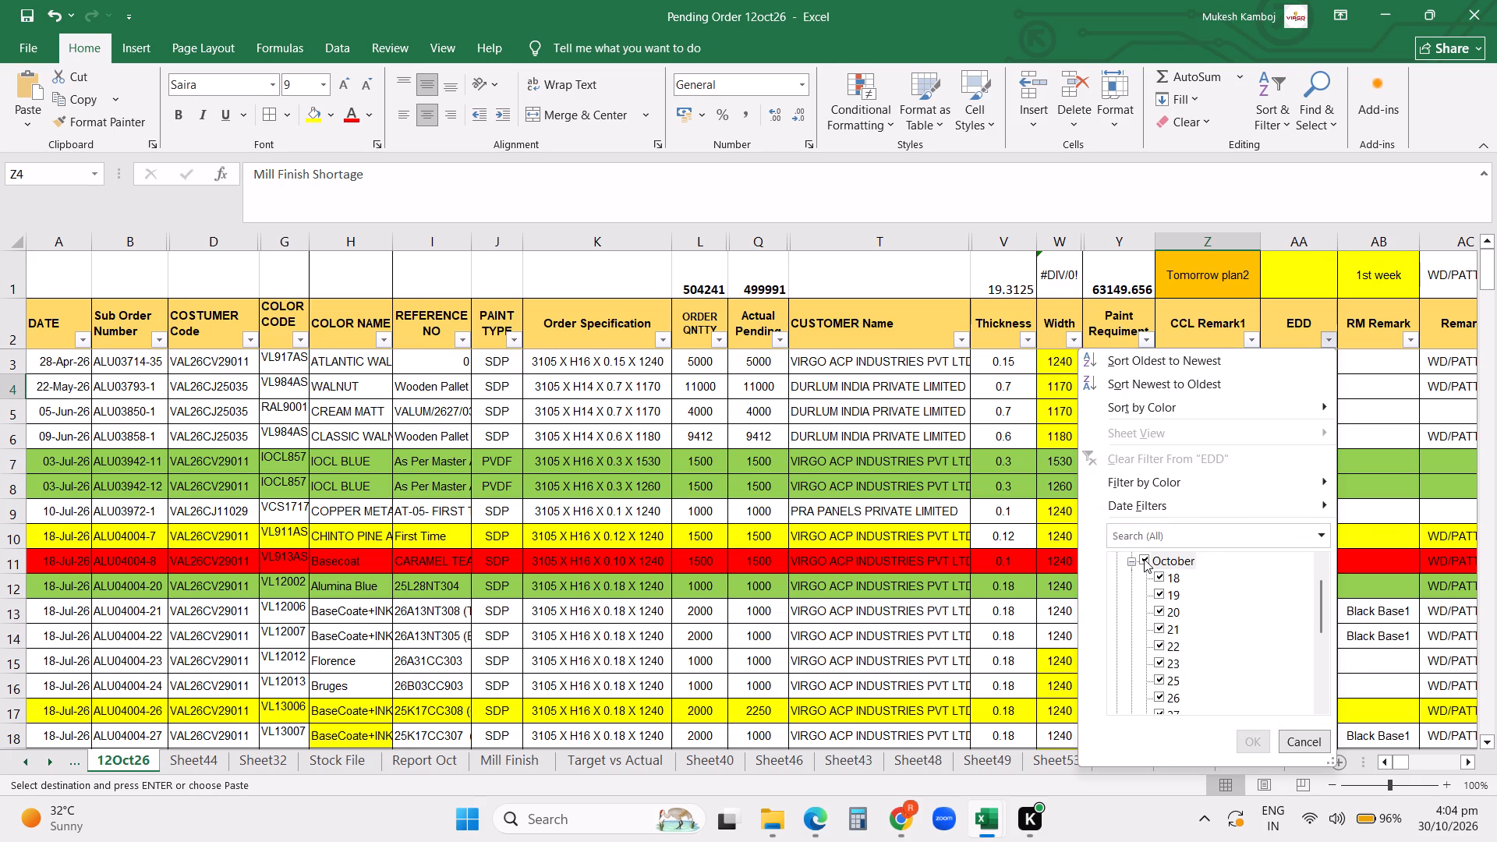
click(1248, 742)
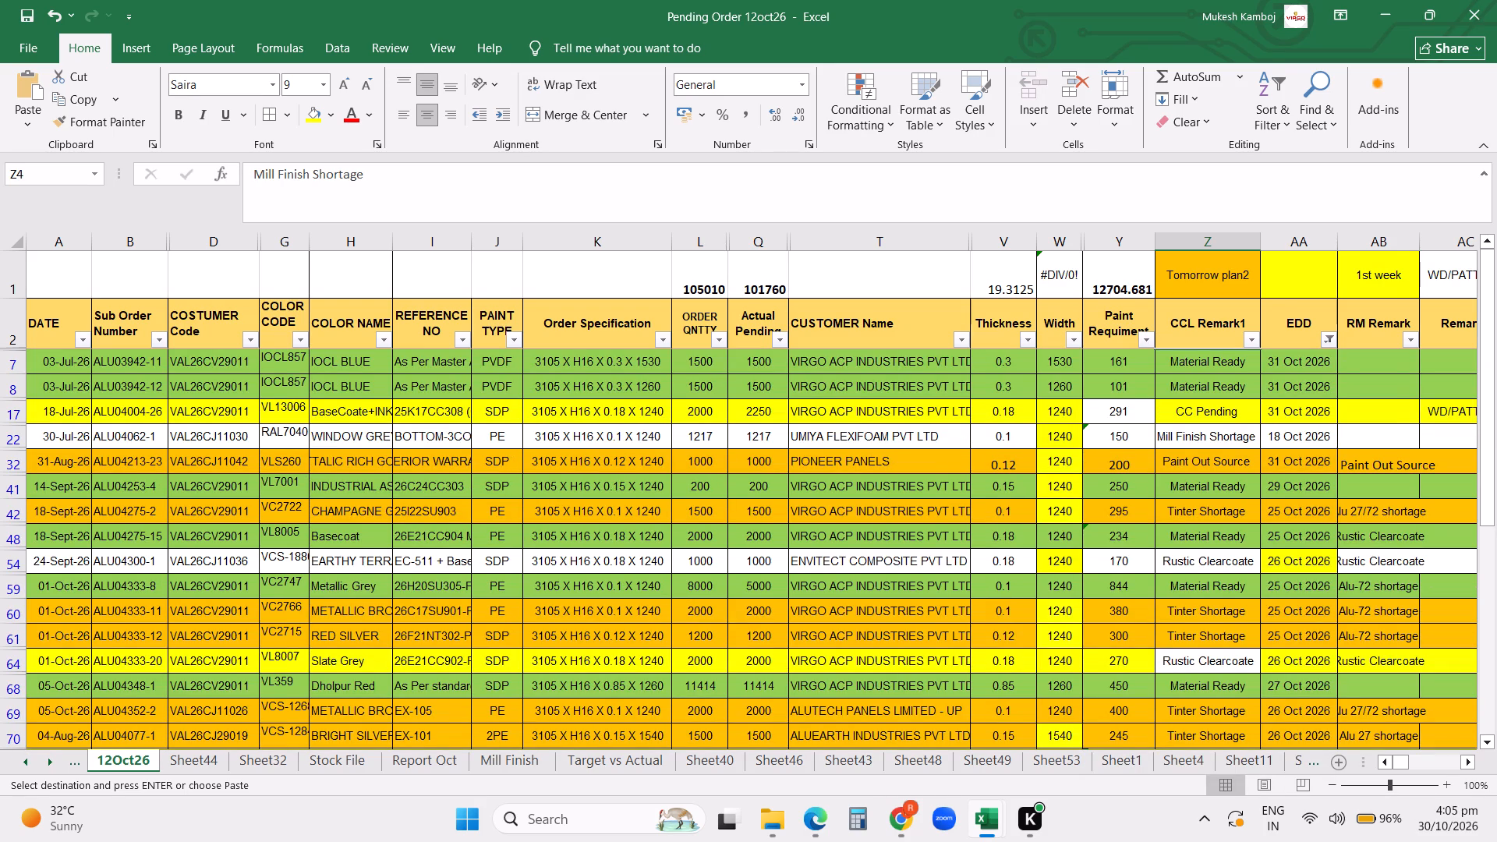
Filter CCL Remark1 to "Material Ready" and delete the EDD dates of all the listed orders.
click(1253, 346)
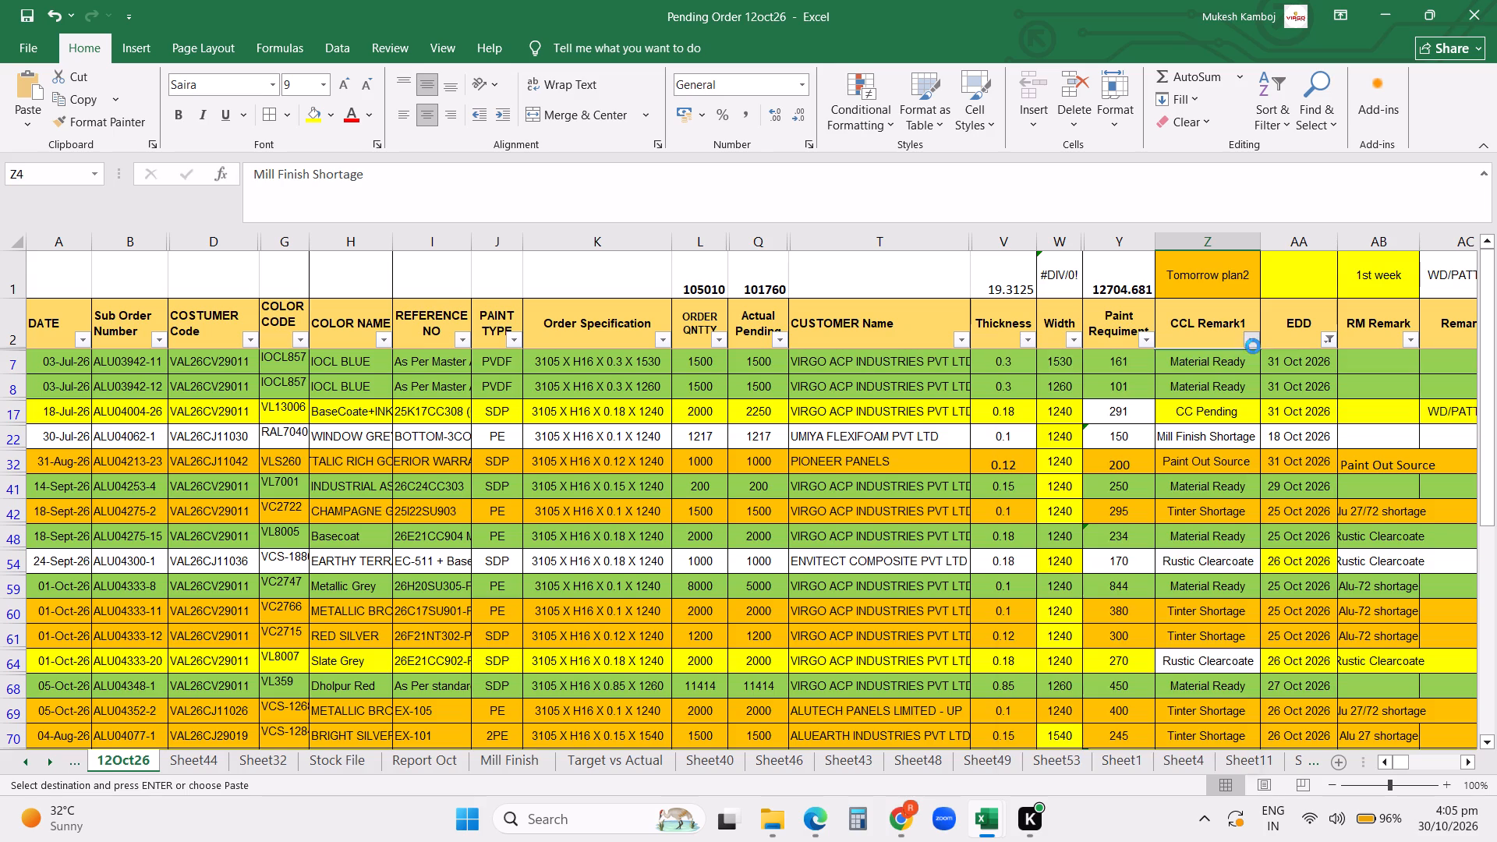
click(1082, 566)
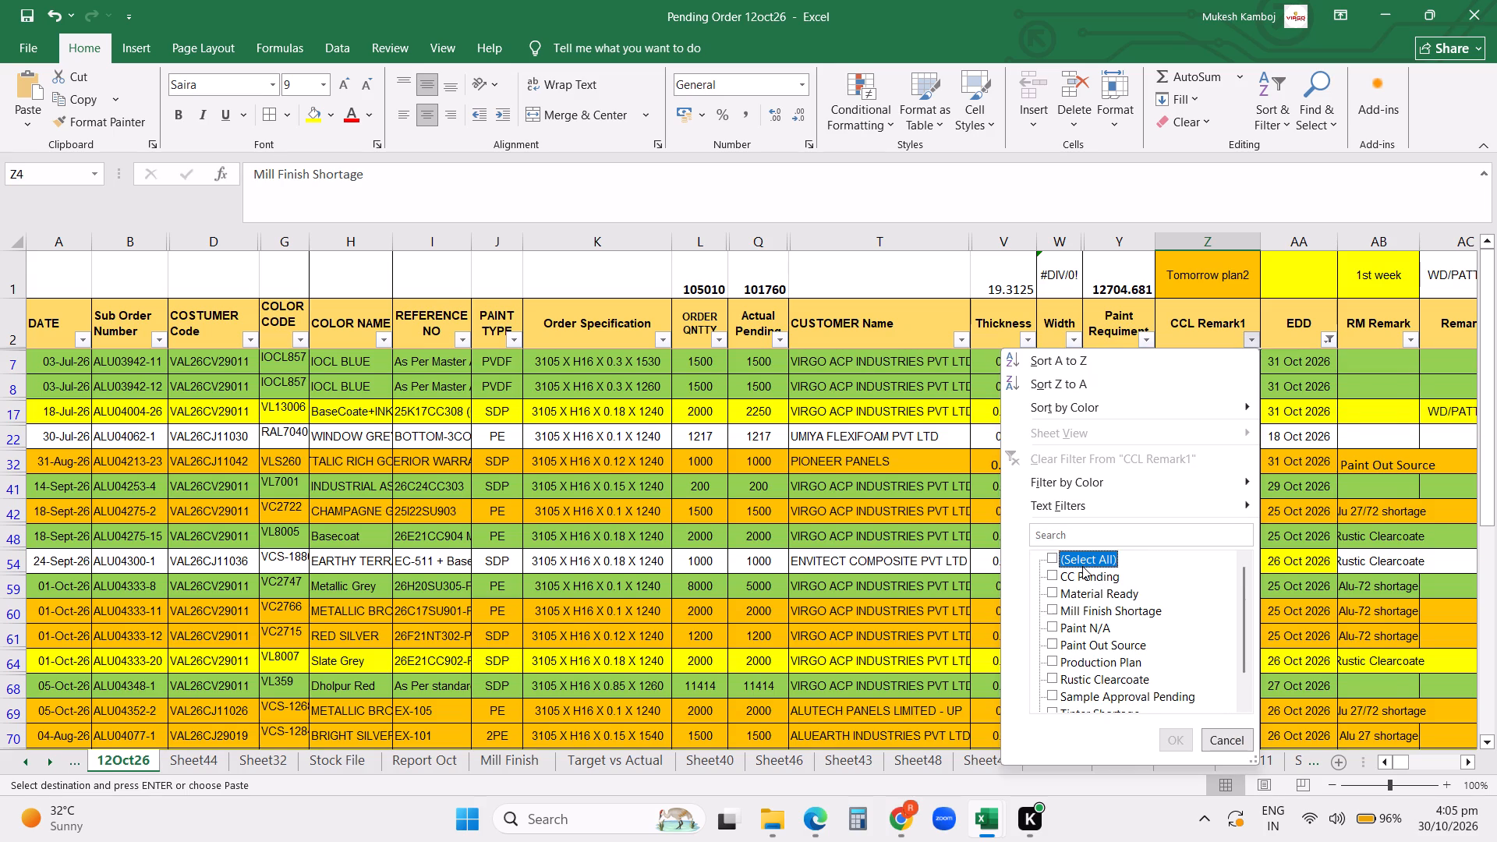
key(Down)
key(Down)
key(space)
key(Return)
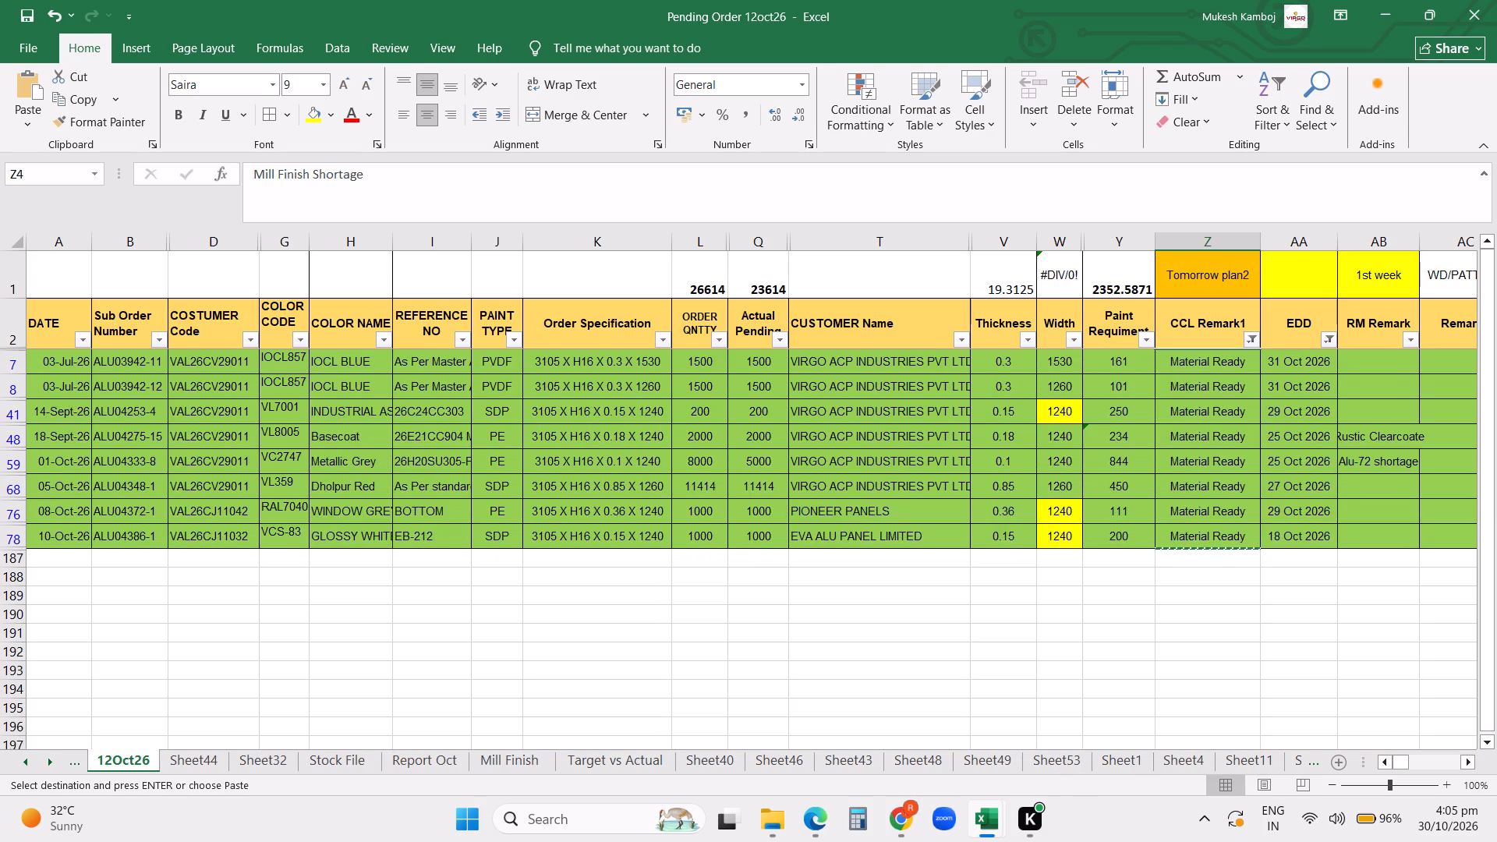
drag(1281, 363, 1281, 533)
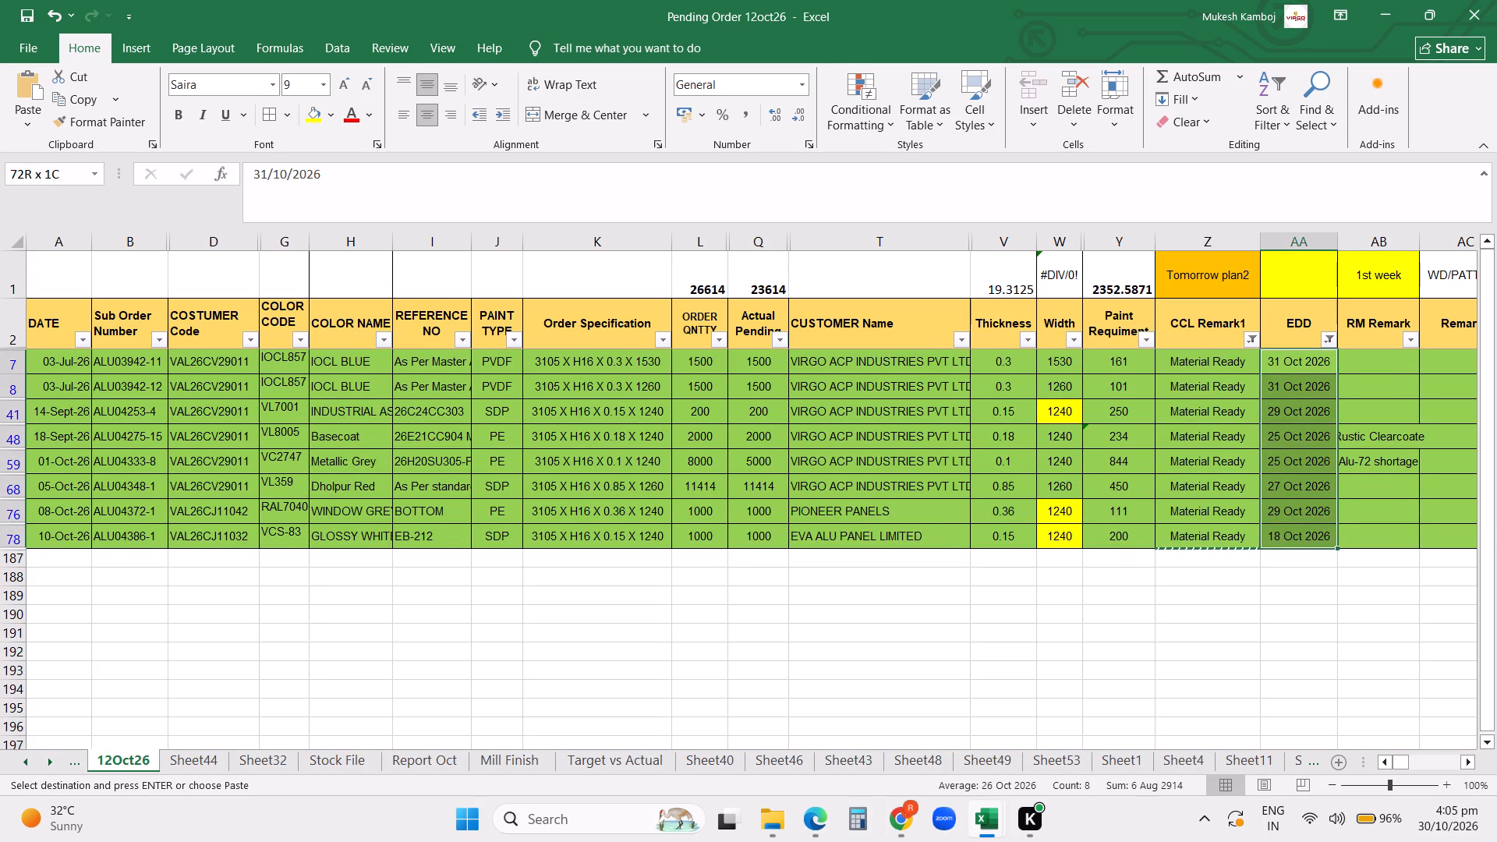
drag(1281, 533, 1280, 536)
key(Delete)
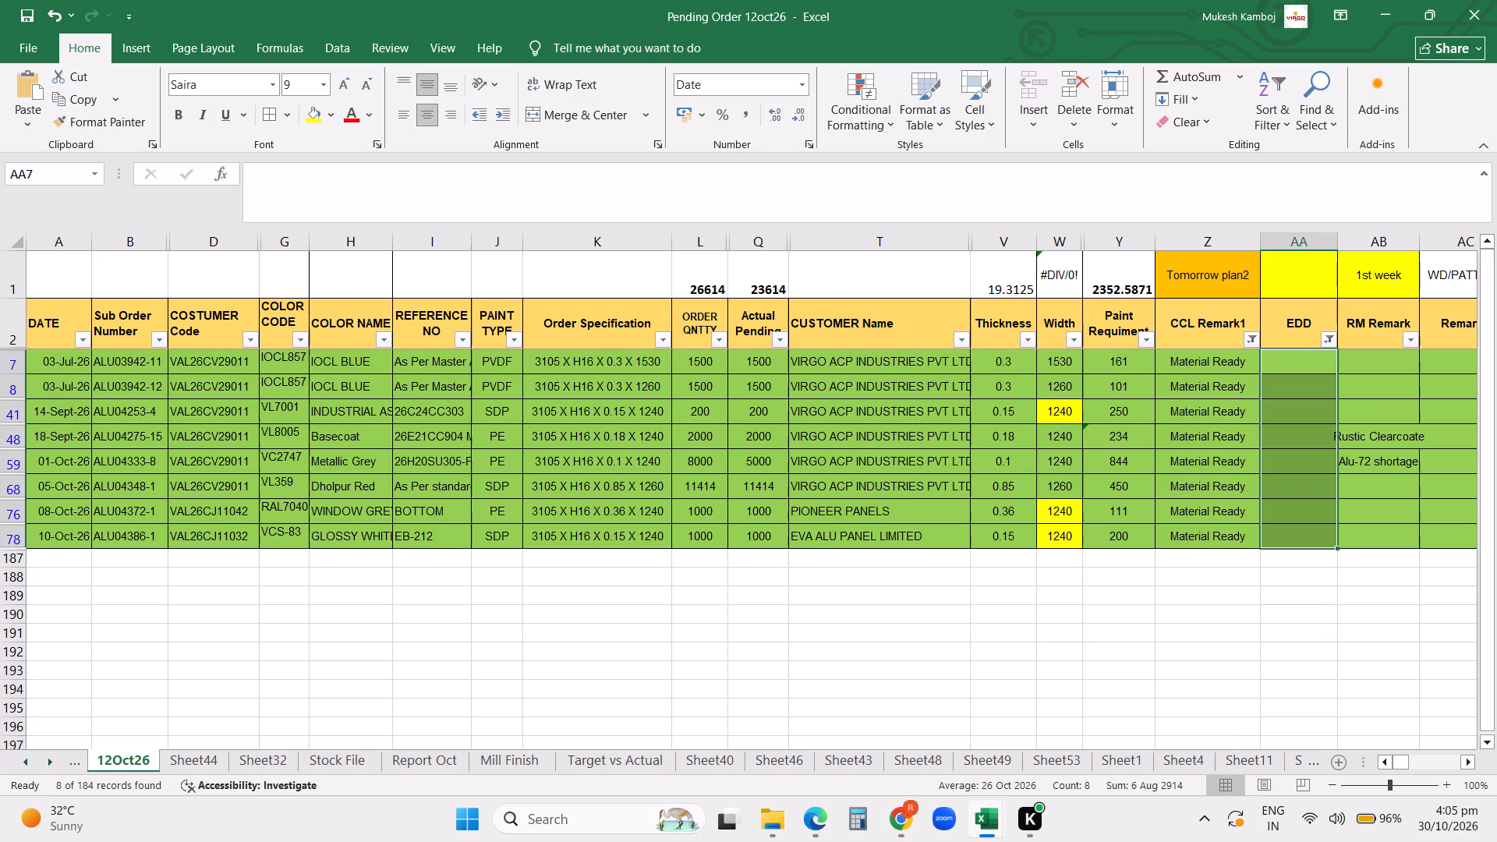
Clear the CCL Remark1 filter while keeping the October EDD filter.
click(1254, 334)
click(1113, 462)
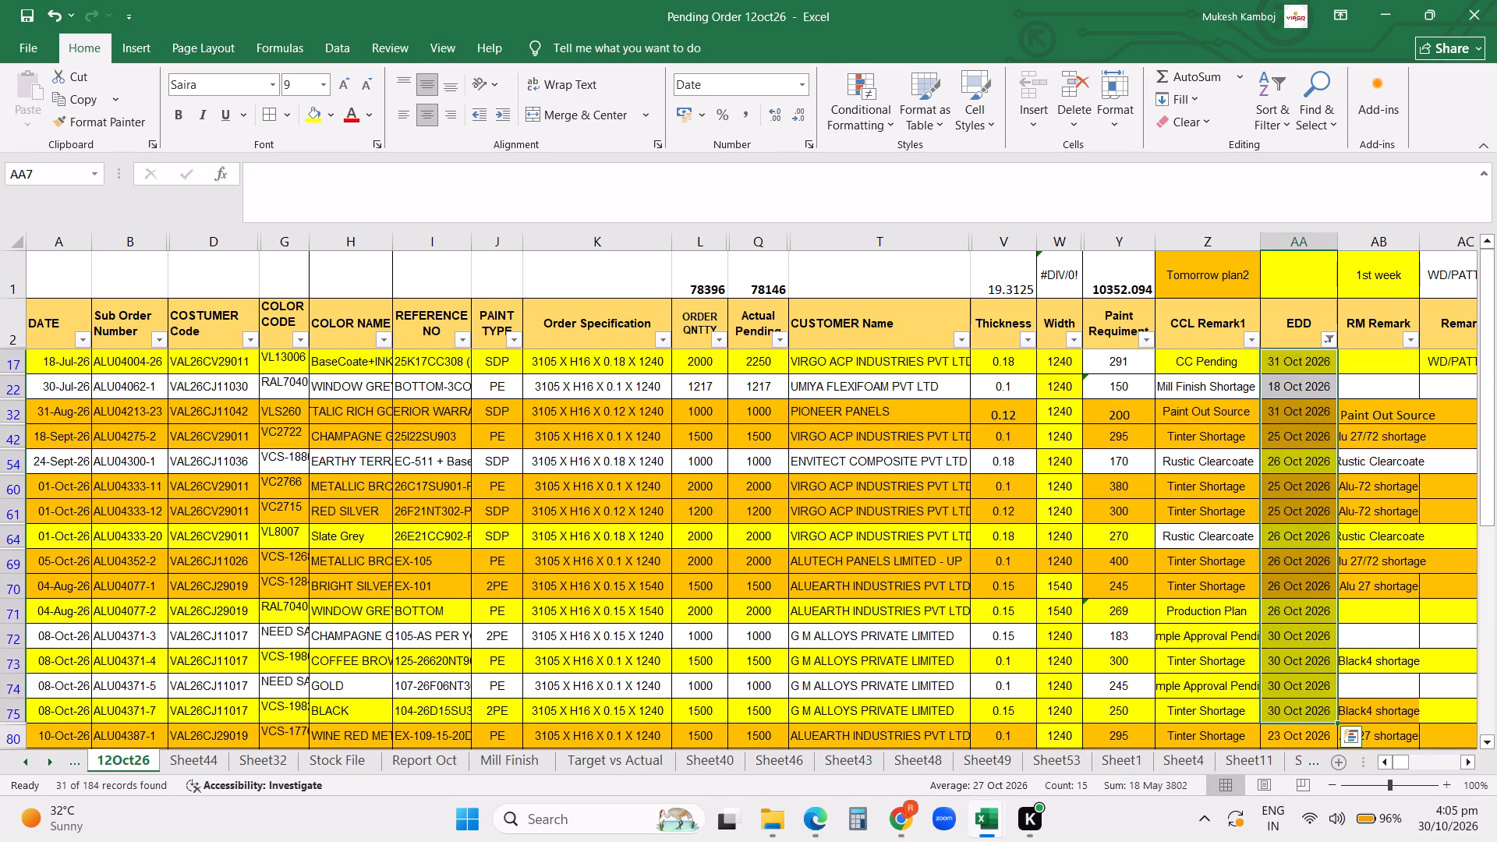
click(1297, 394)
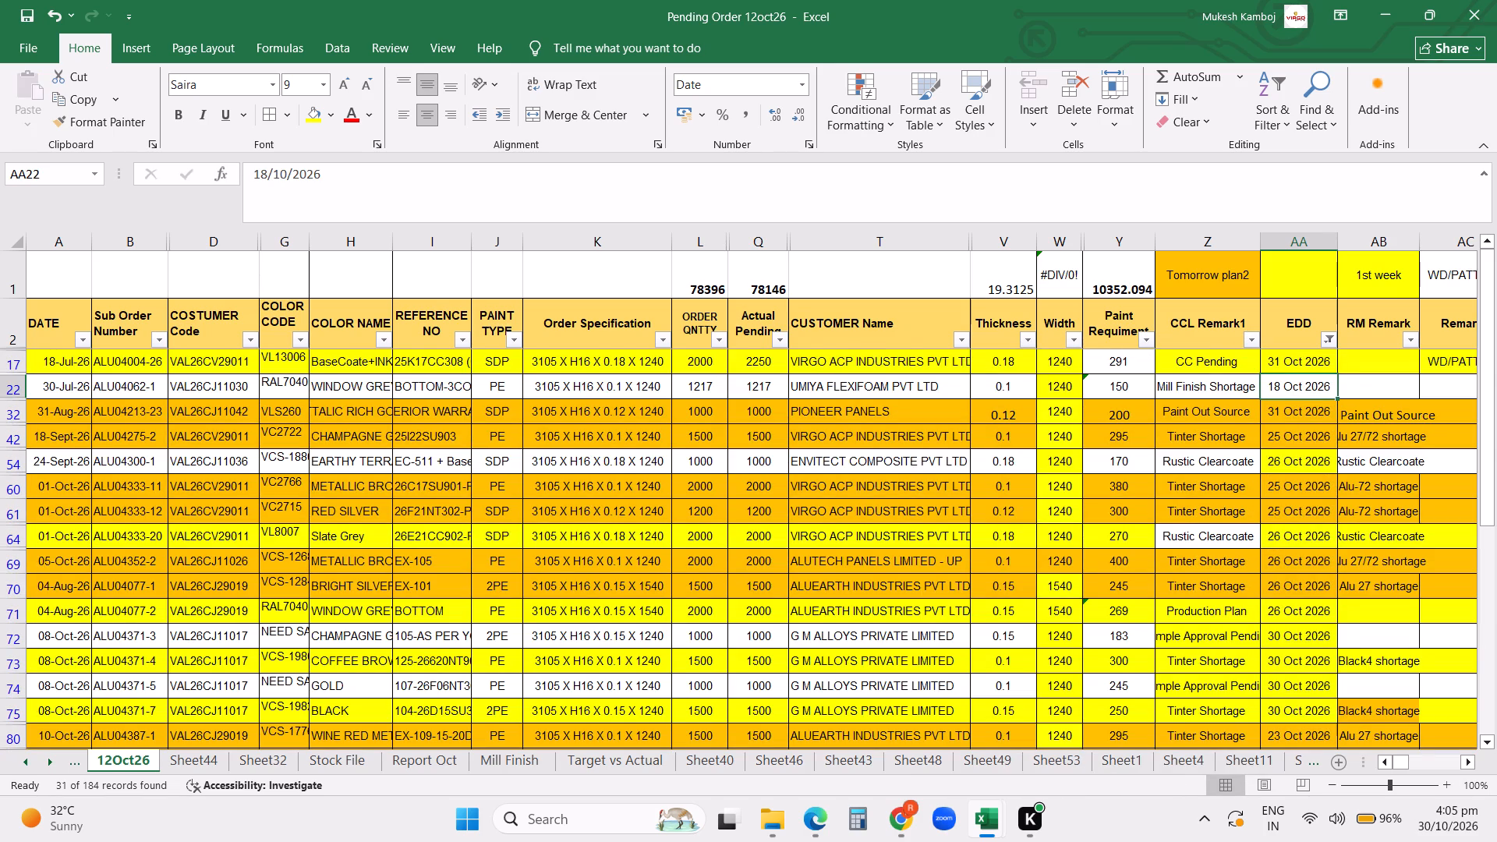
Filter the Remark1 column to exclude the "WD/PATTERN" orders, leaving only the blanks.
click(1331, 334)
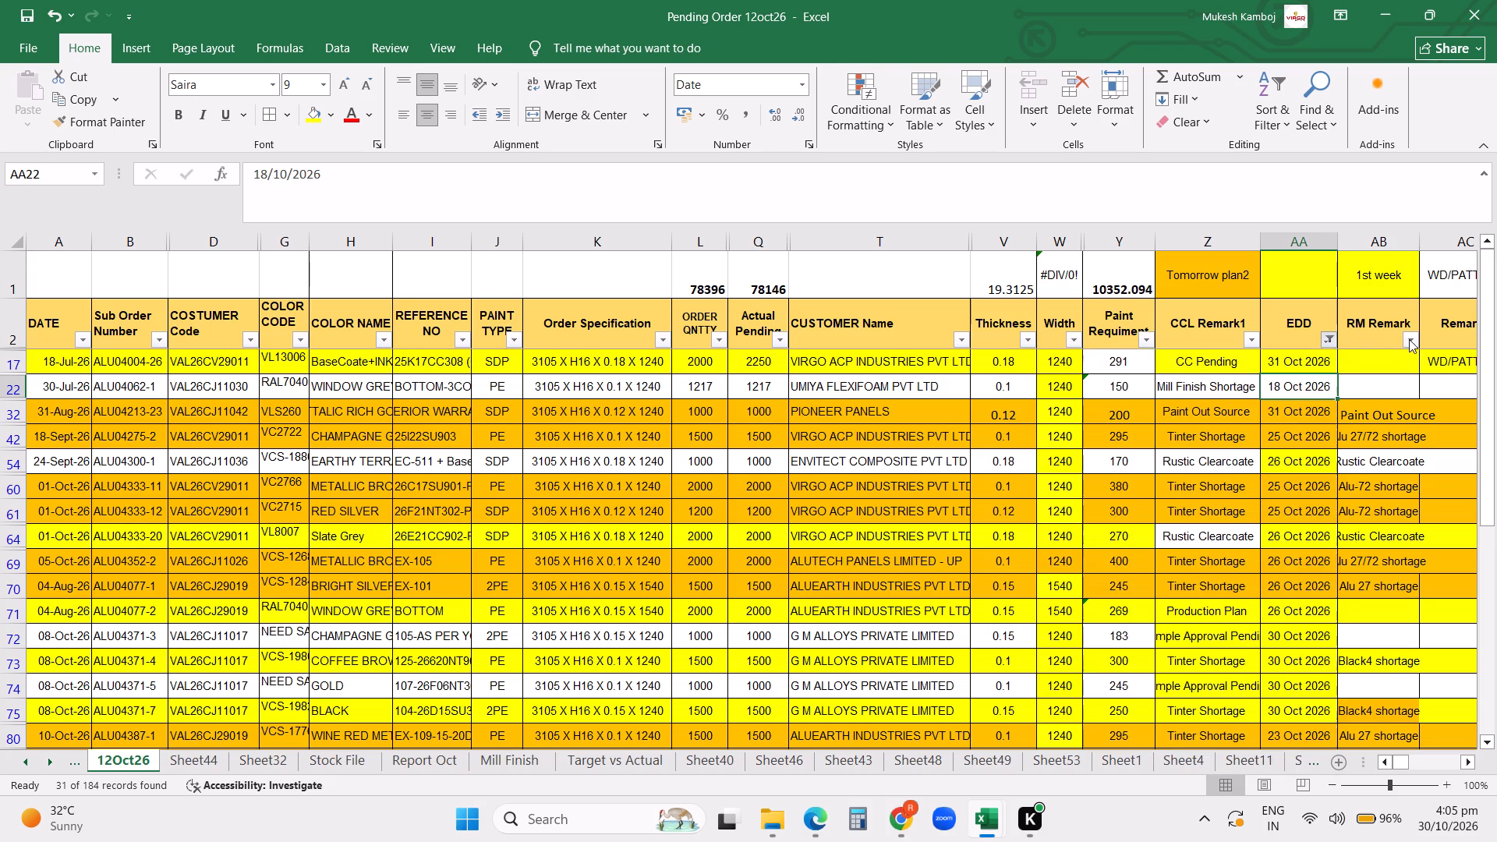
click(1409, 339)
key(Right)
key(Right)
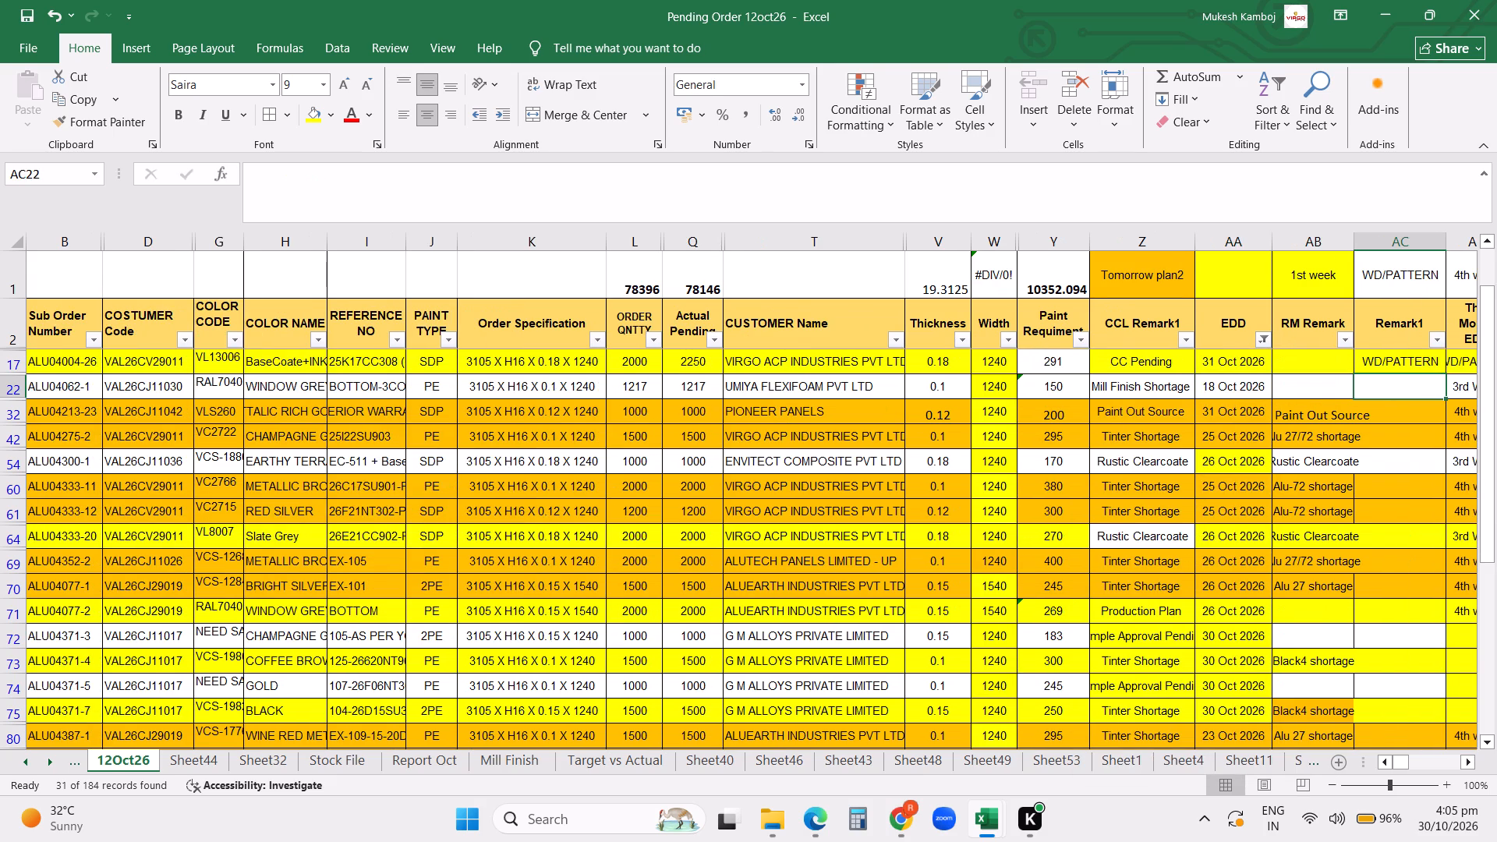
click(1435, 339)
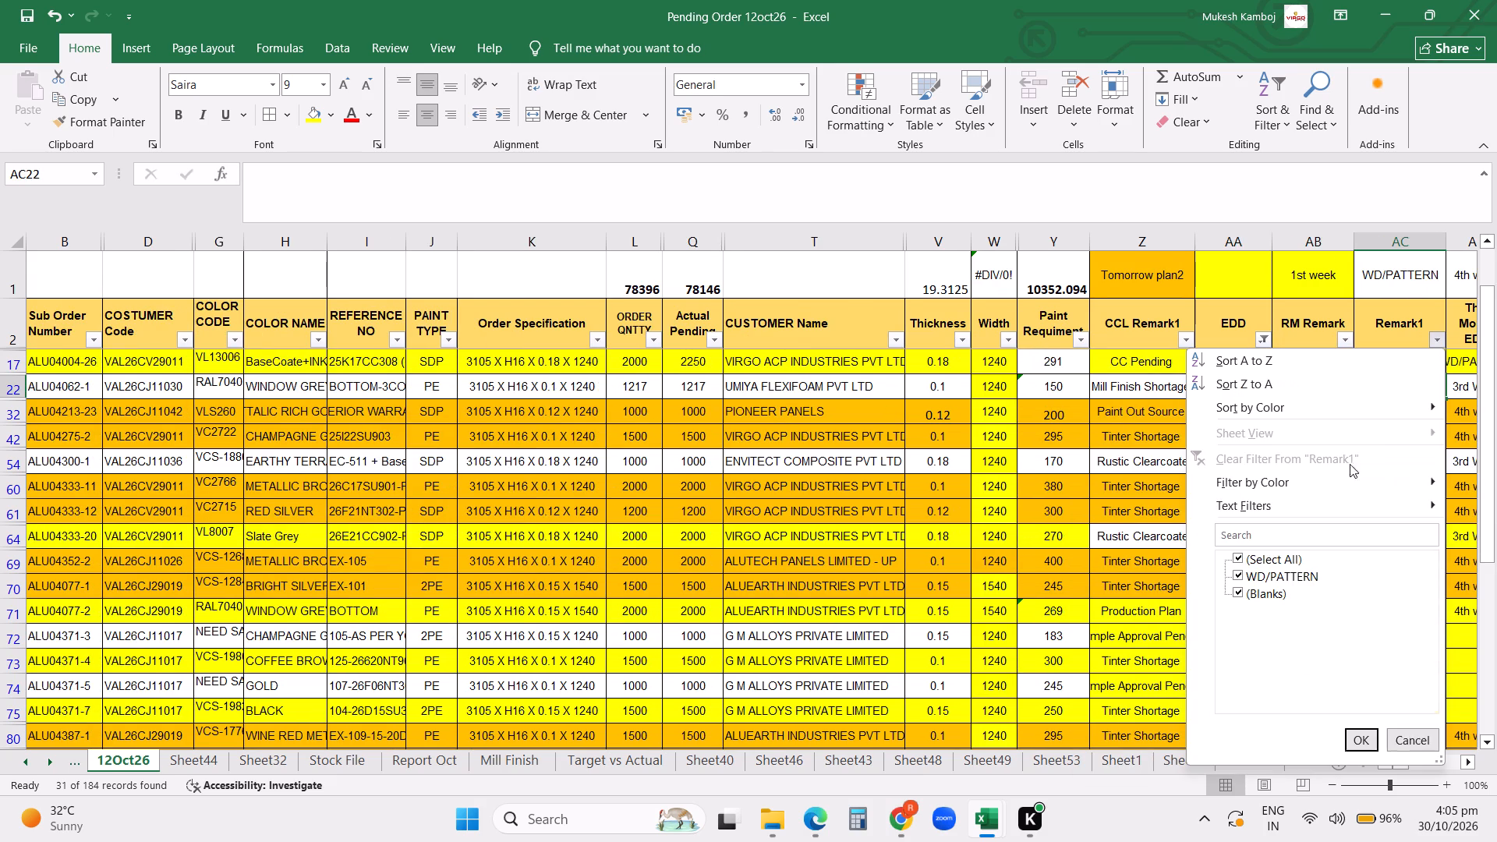
click(1286, 575)
click(1354, 734)
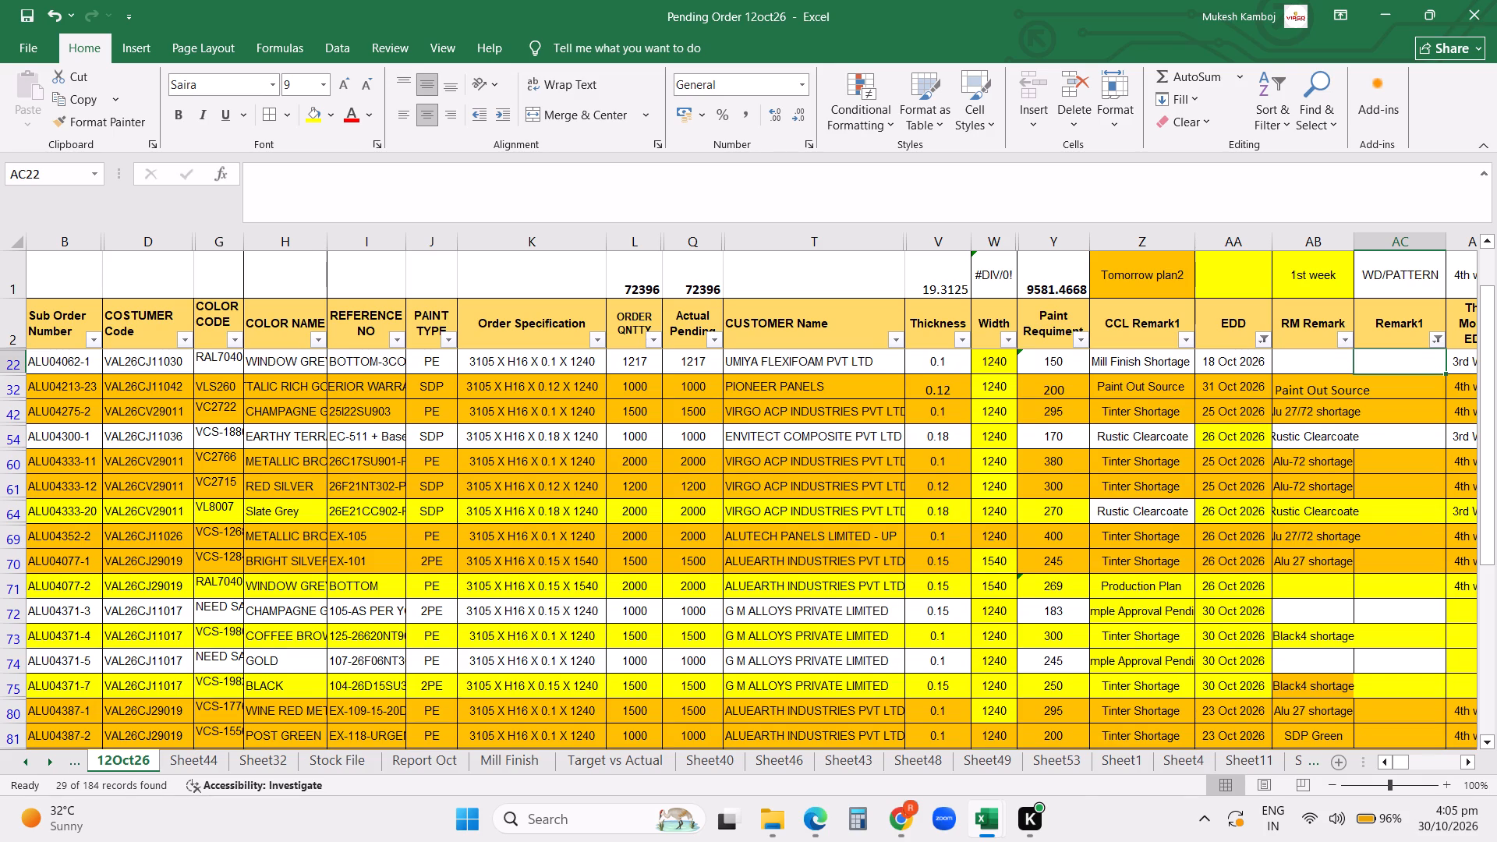
Delete the October EDD dates of all the listed orders without a Remark1 entry.
drag(1229, 368, 1226, 750)
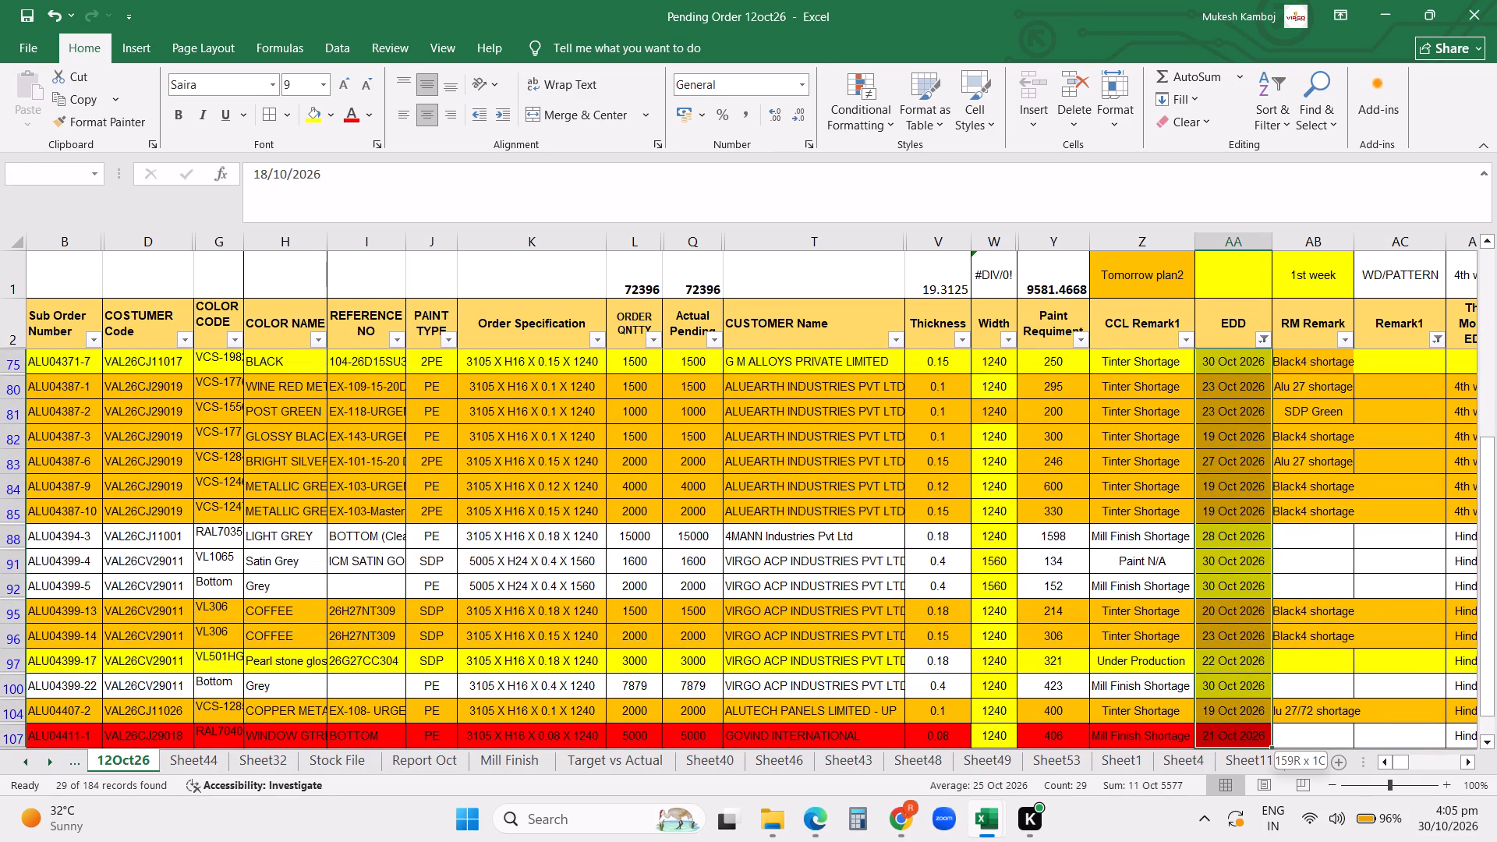
drag(1226, 750, 1226, 733)
key(Delete)
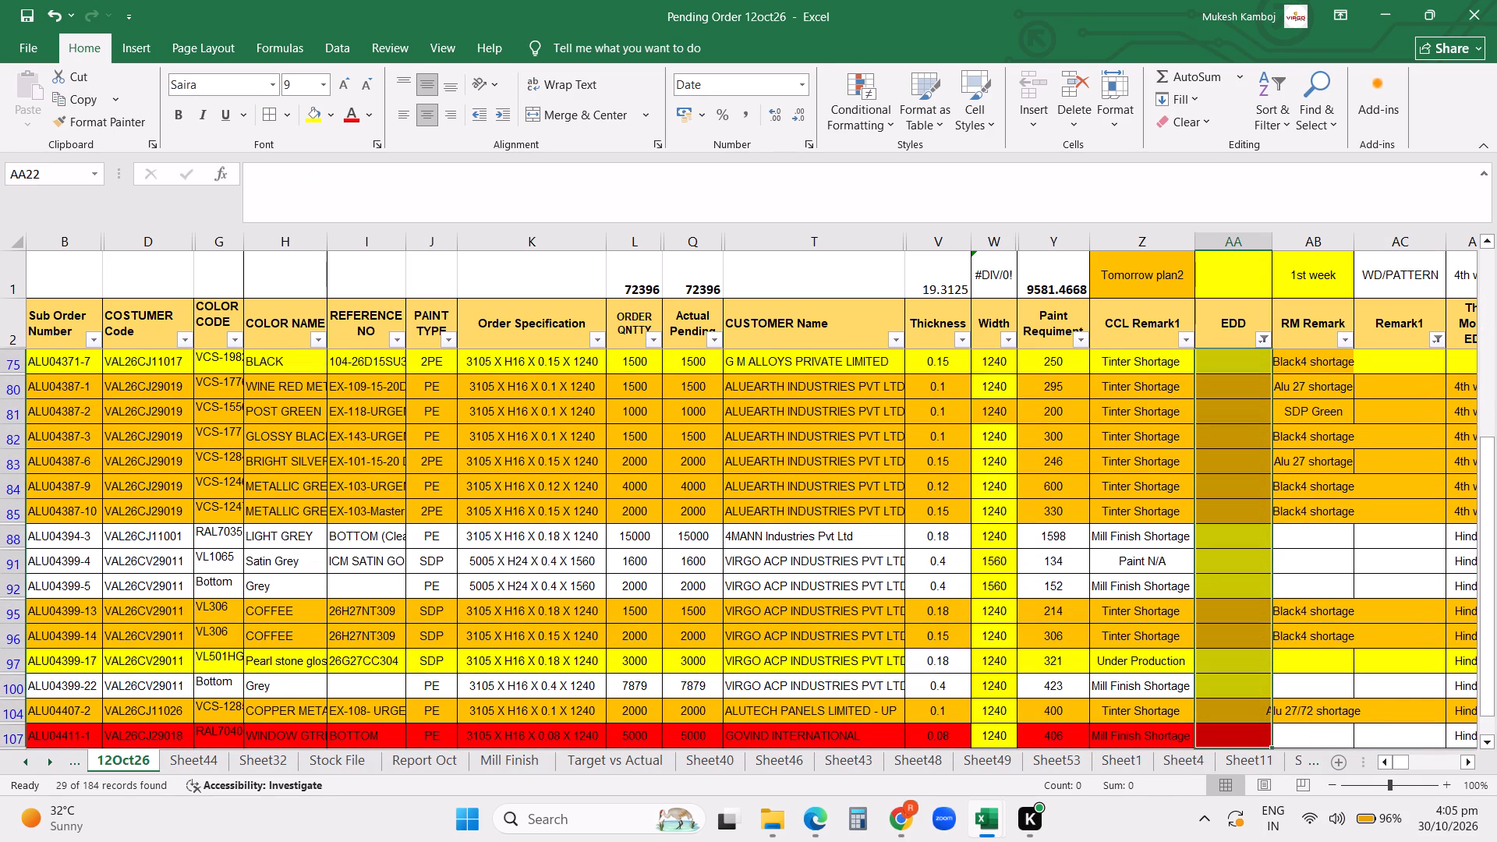
key(Down)
key(Down)
key(Down)
key(Down)
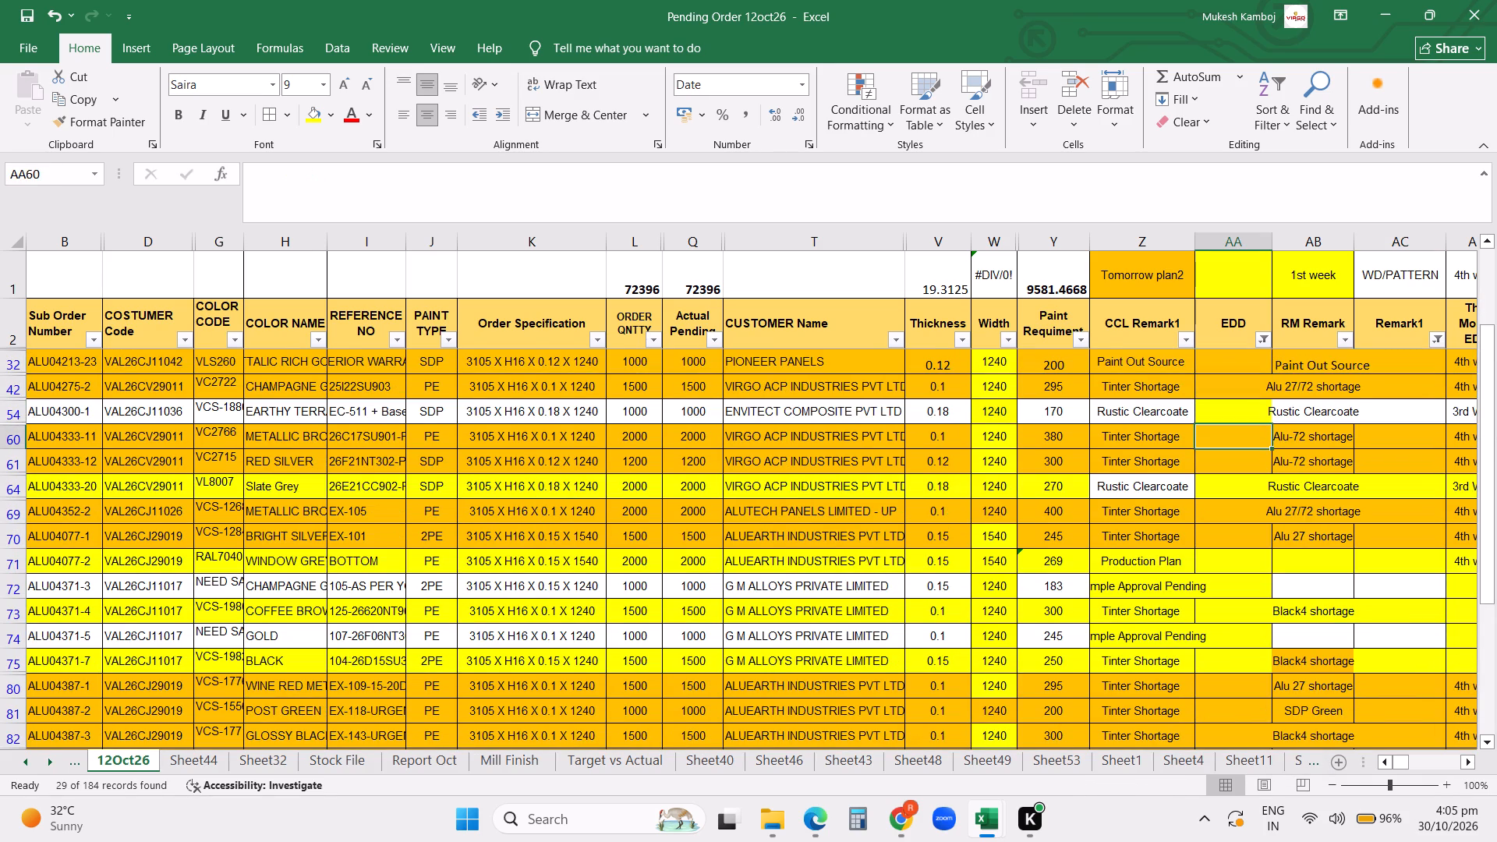
Clear the EDD and Remark1 filters so all pending orders are listed.
click(1269, 341)
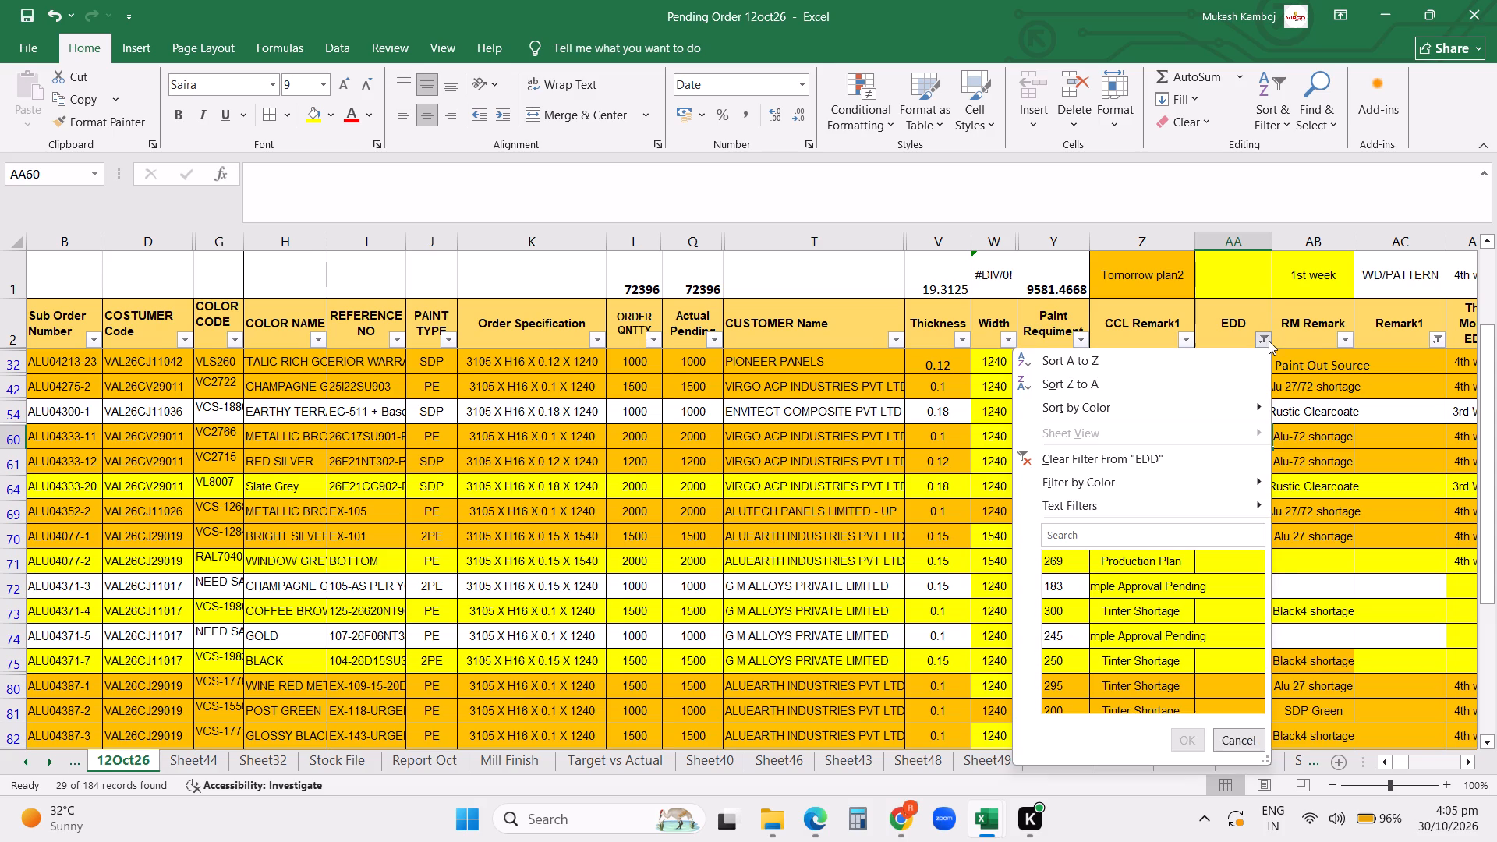
click(1111, 462)
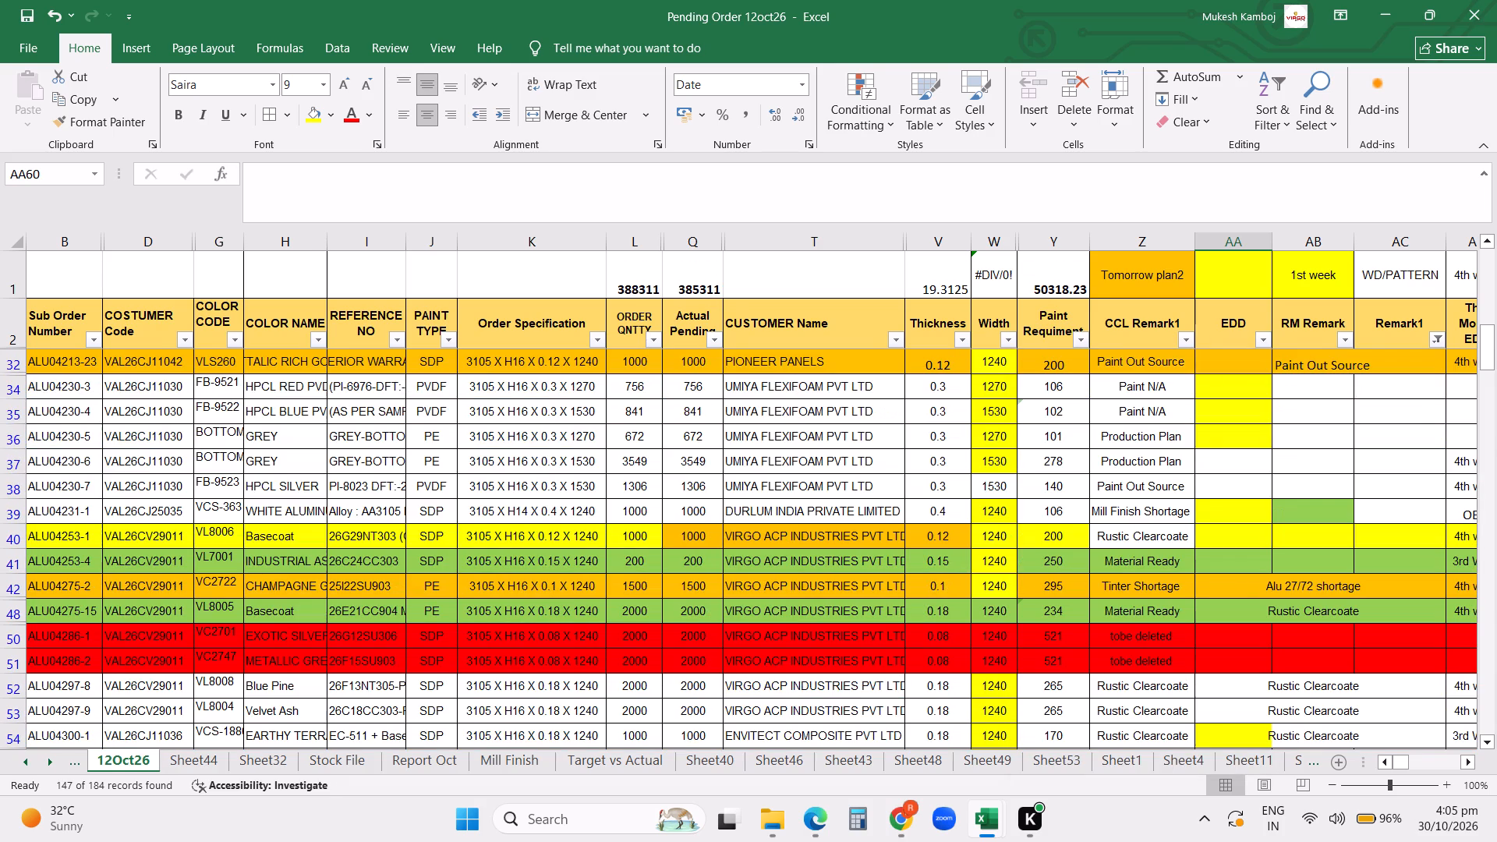
click(1426, 345)
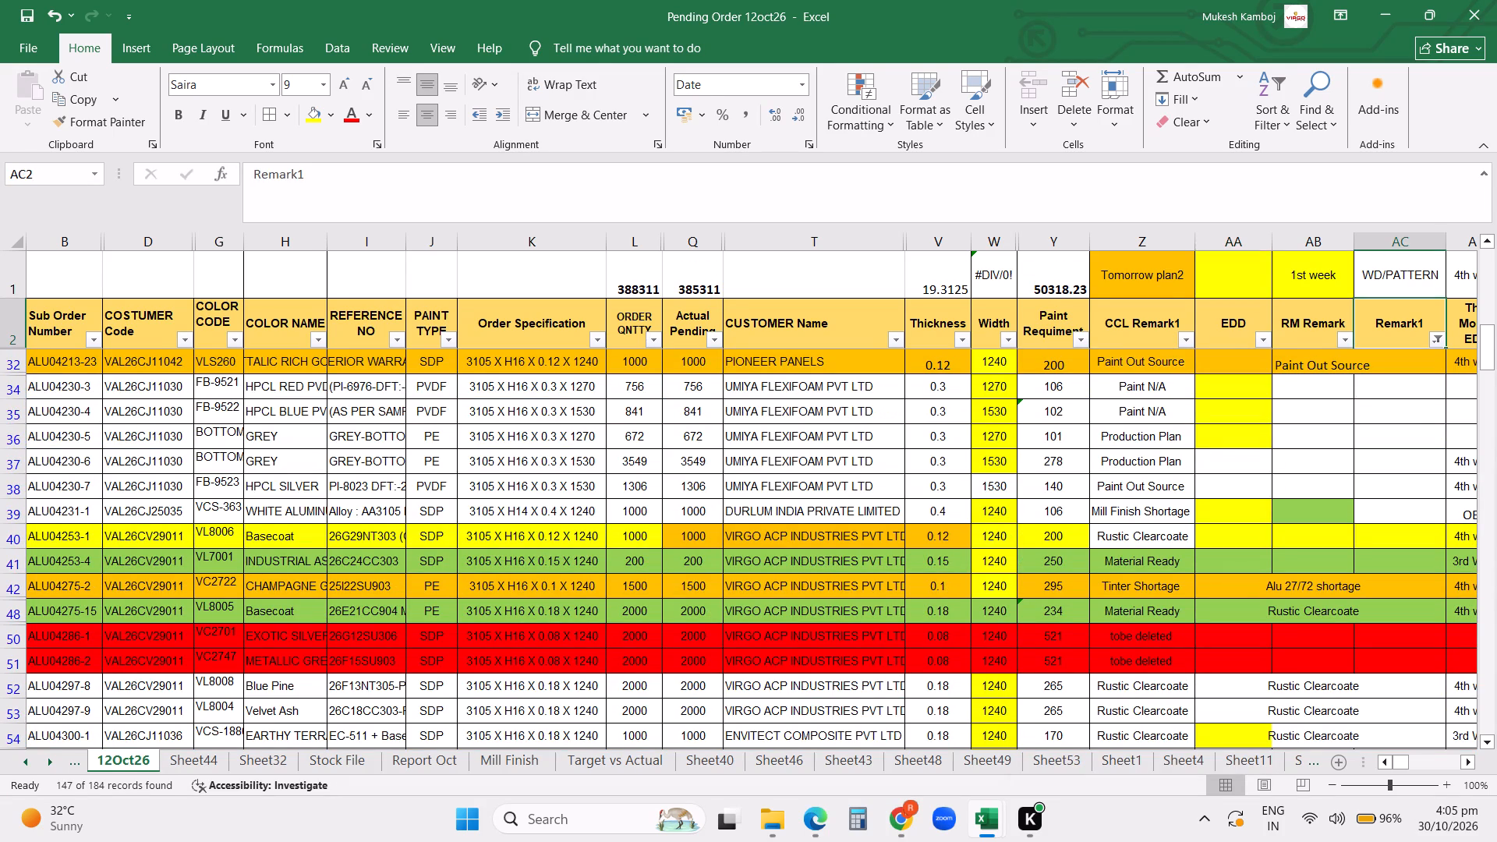
click(1439, 338)
click(1301, 459)
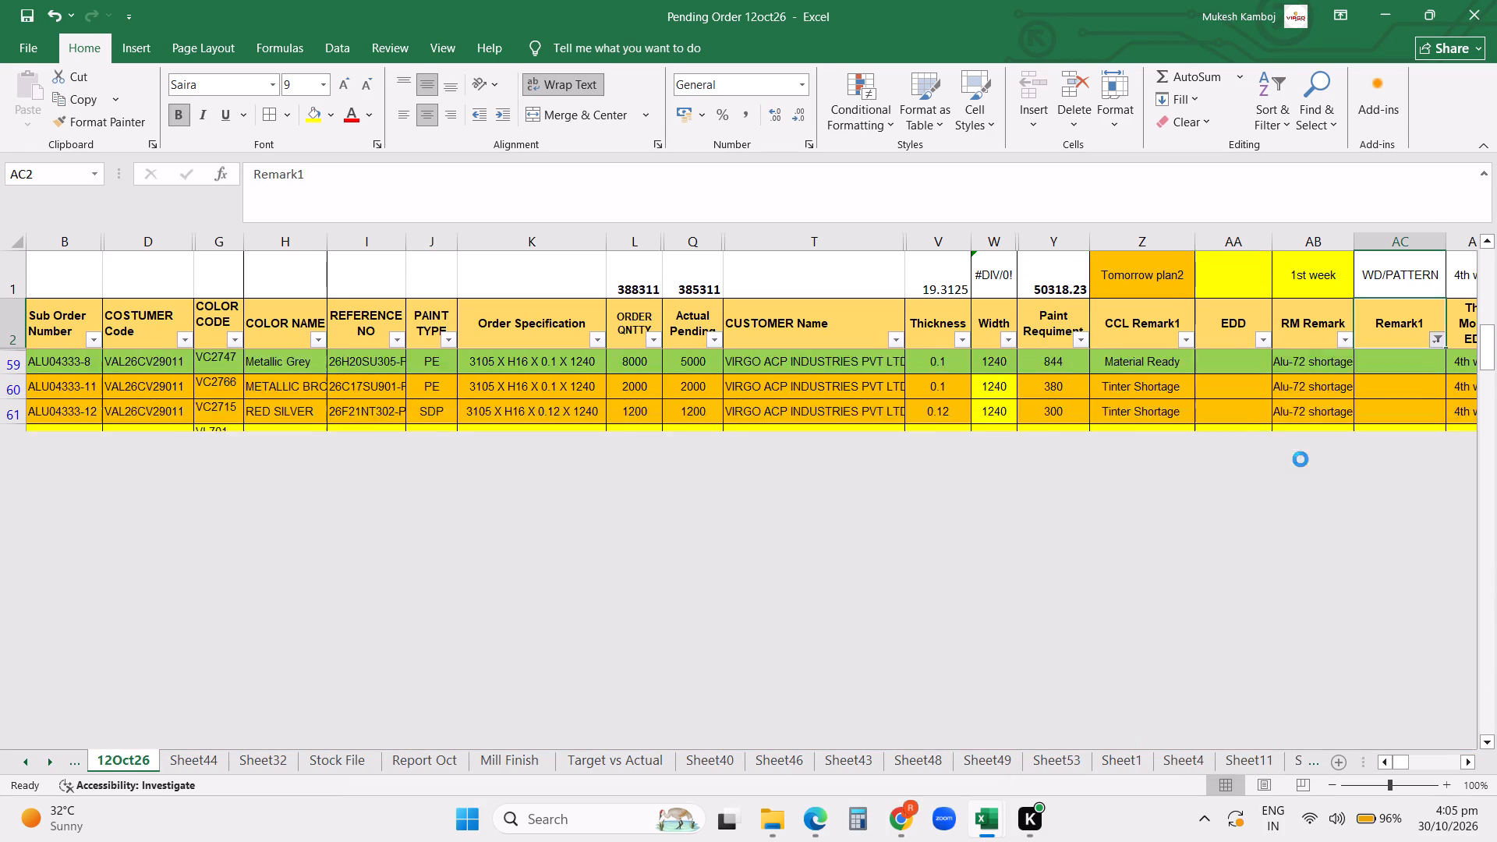
Filter the EDD column to the October 2026 dates and check which orders still carry them.
click(1263, 342)
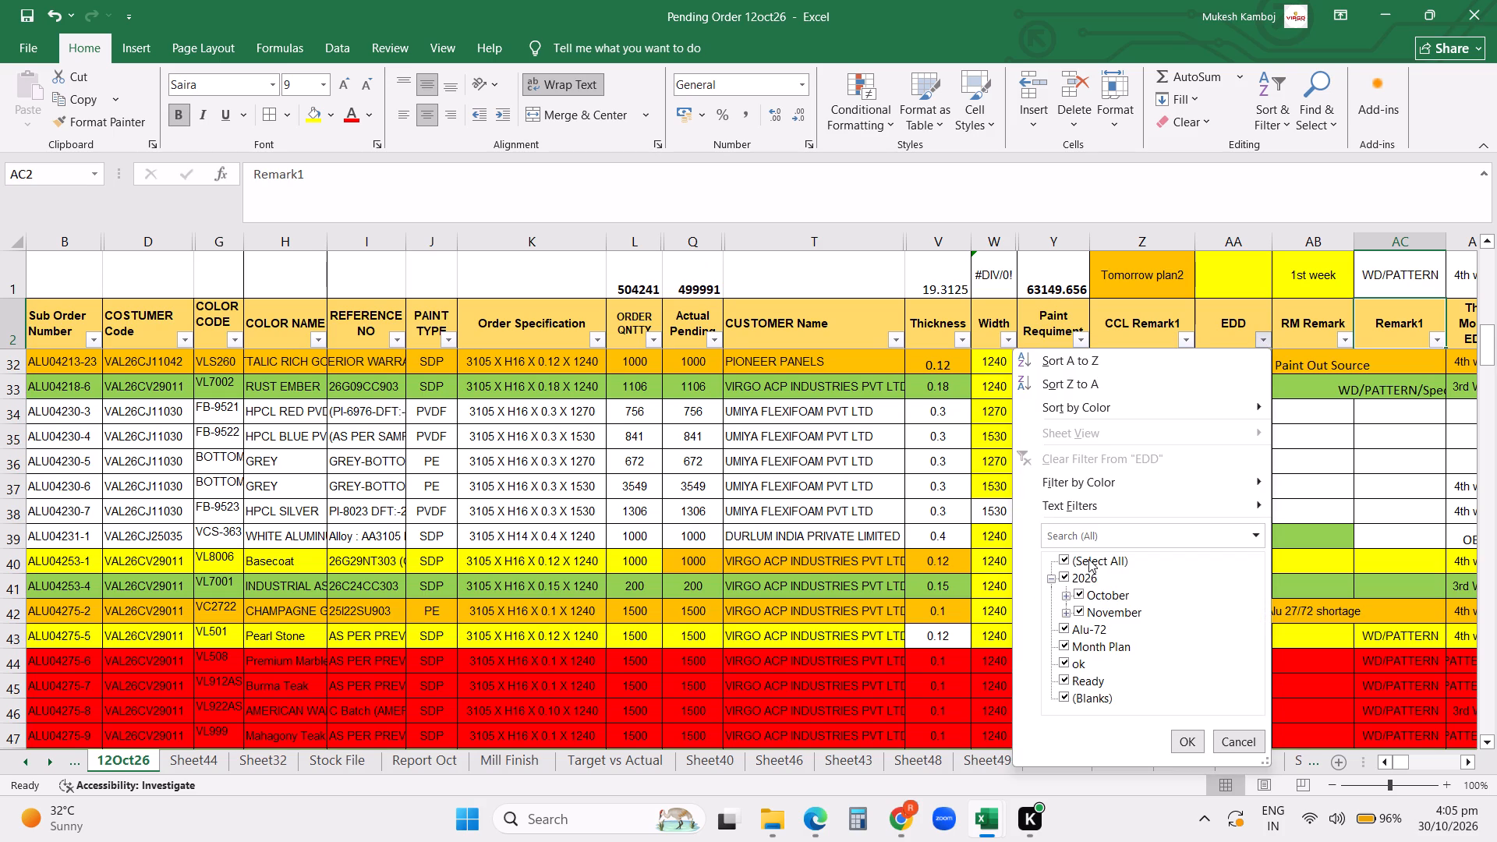
click(1072, 561)
click(1067, 594)
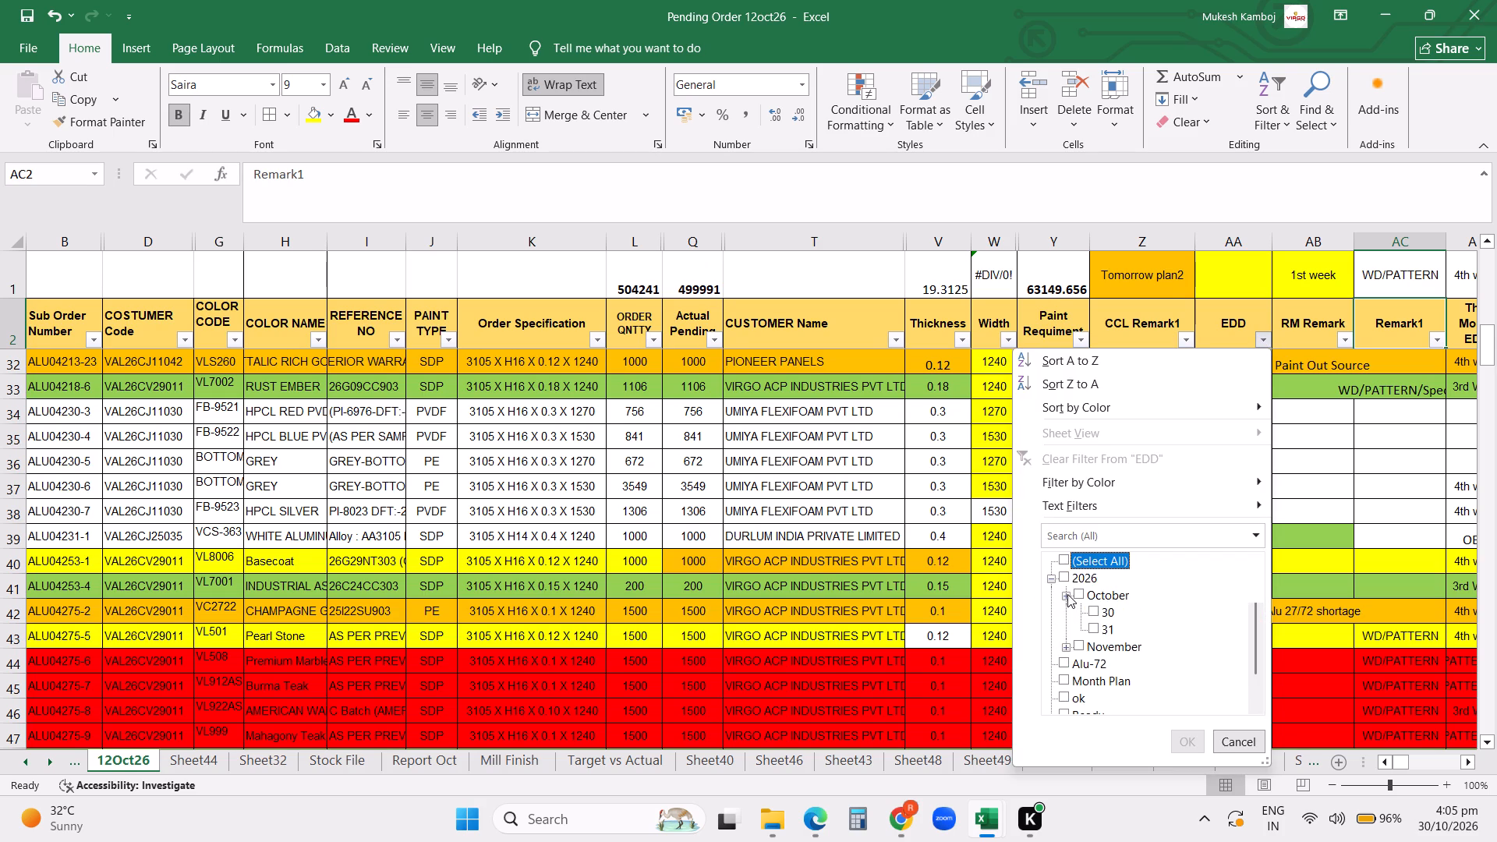
click(1071, 645)
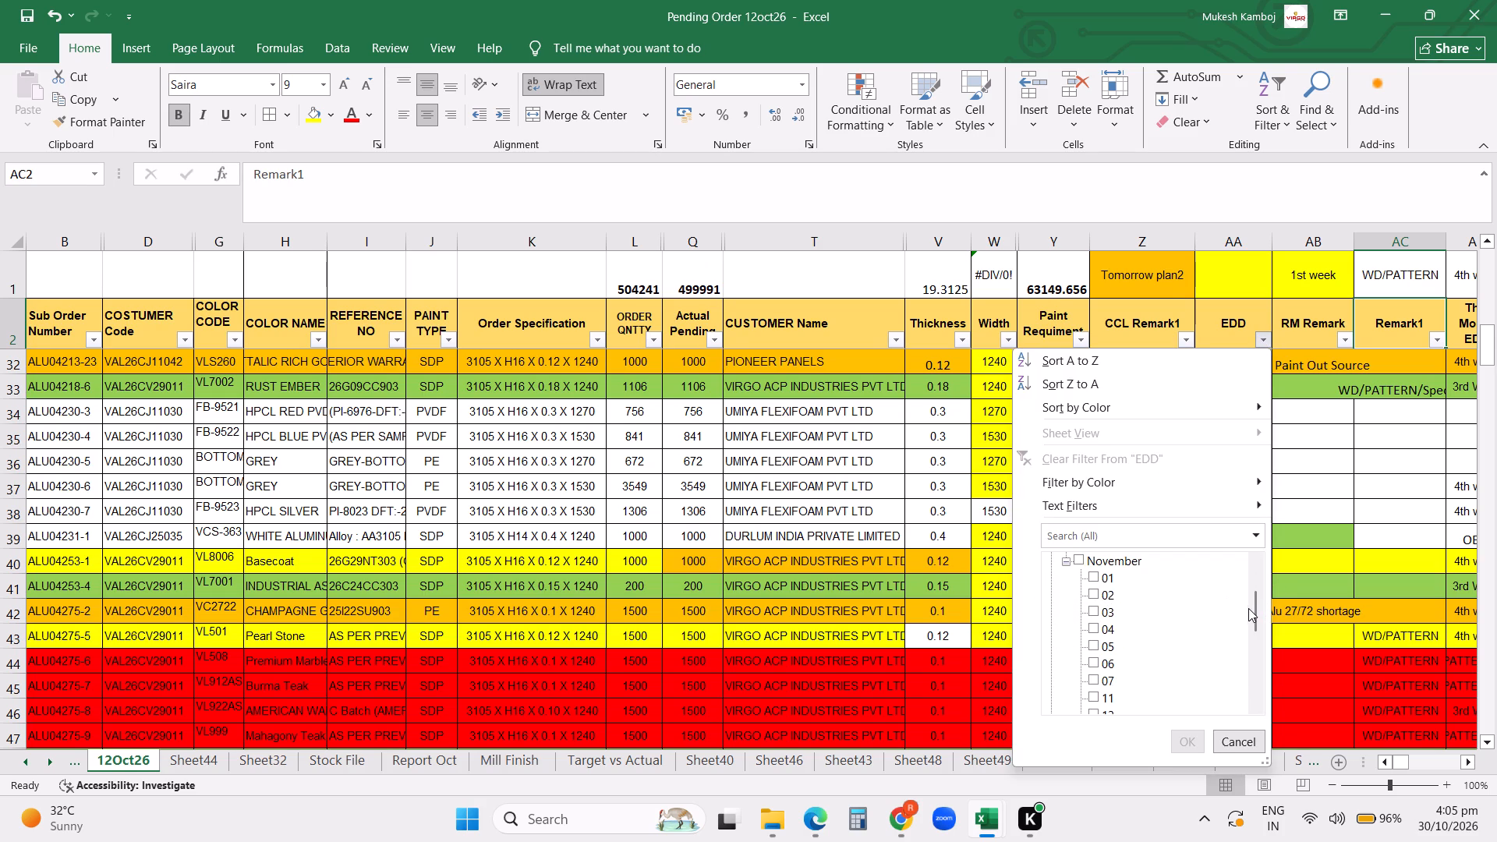
drag(1255, 604, 1255, 571)
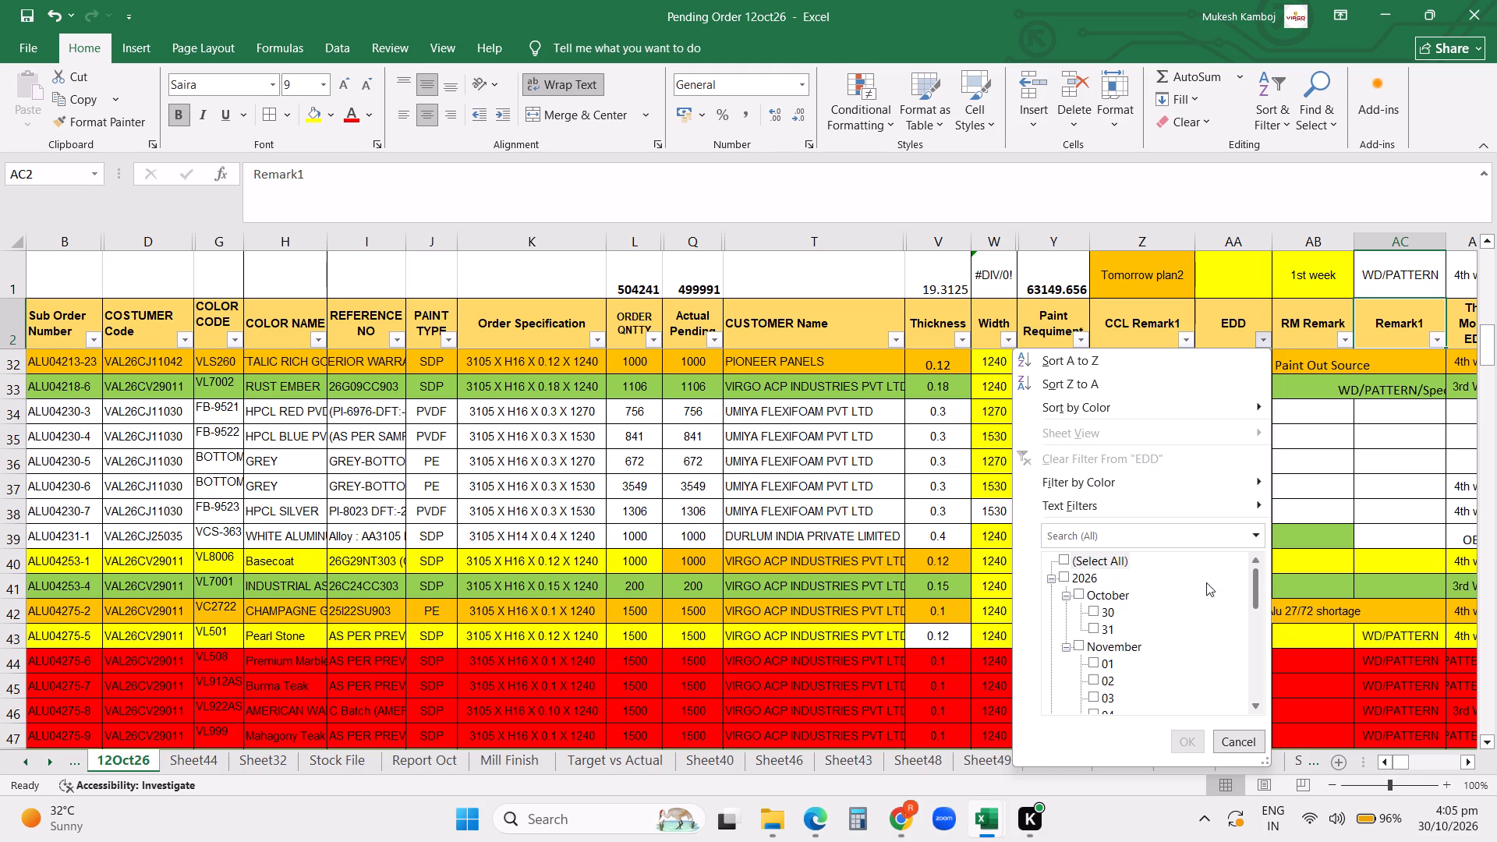
click(1105, 602)
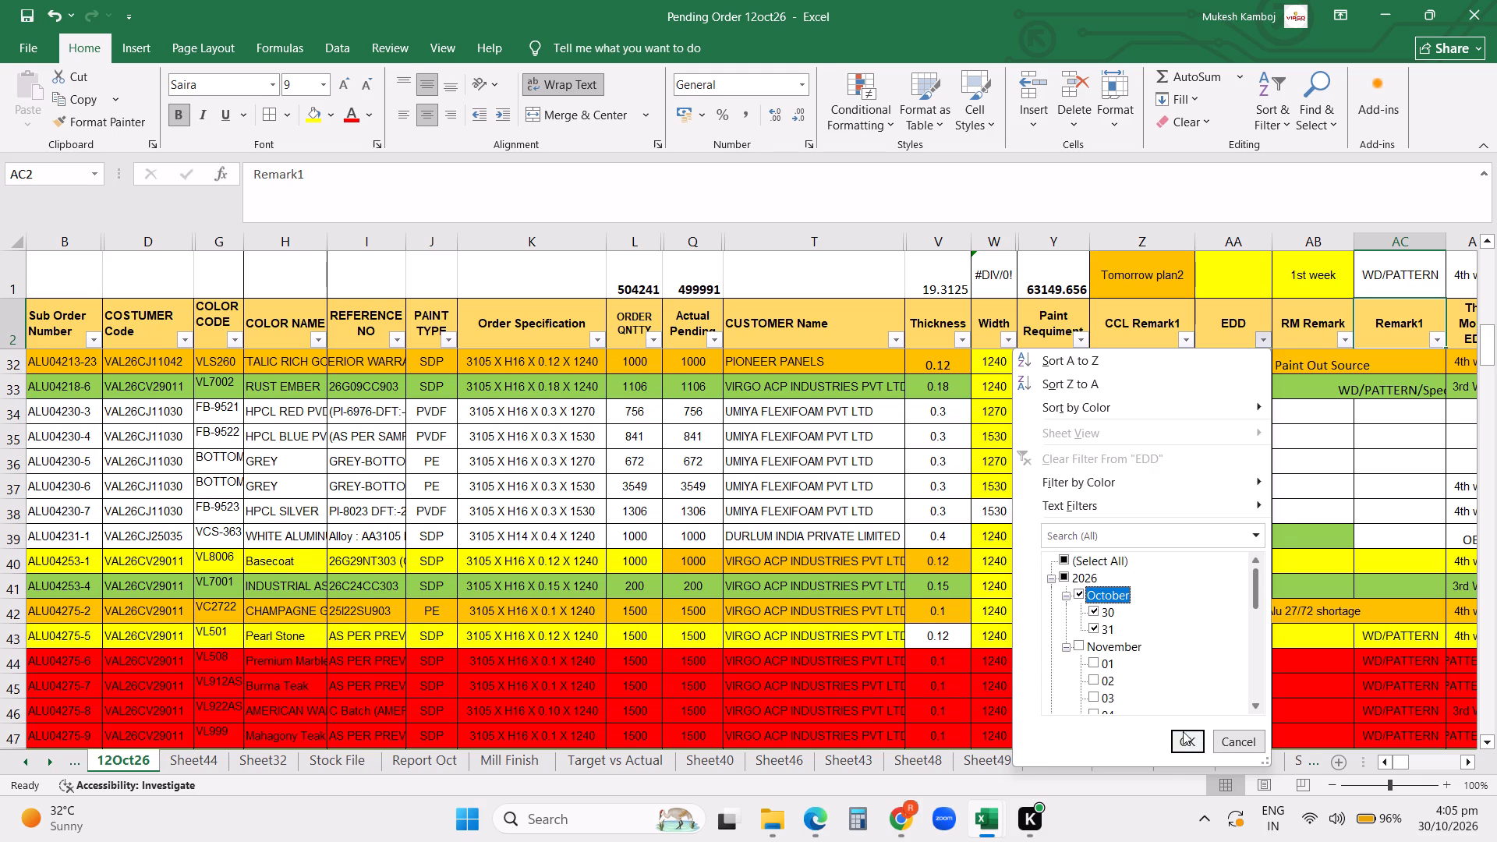
click(1183, 731)
key(Up)
key(Up)
key(Down)
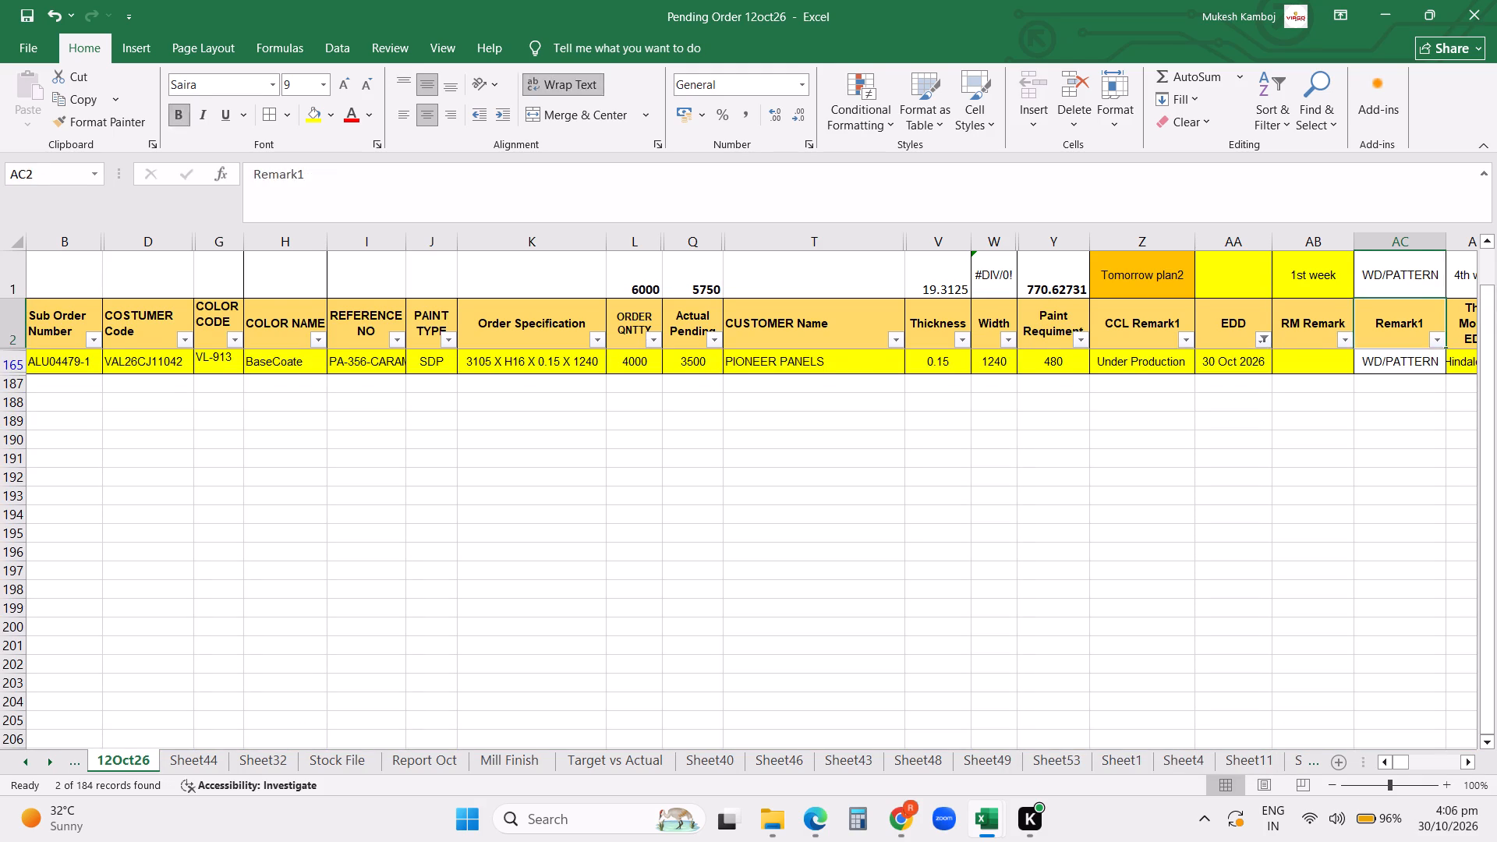
key(Down)
key(Down)
key(Down)
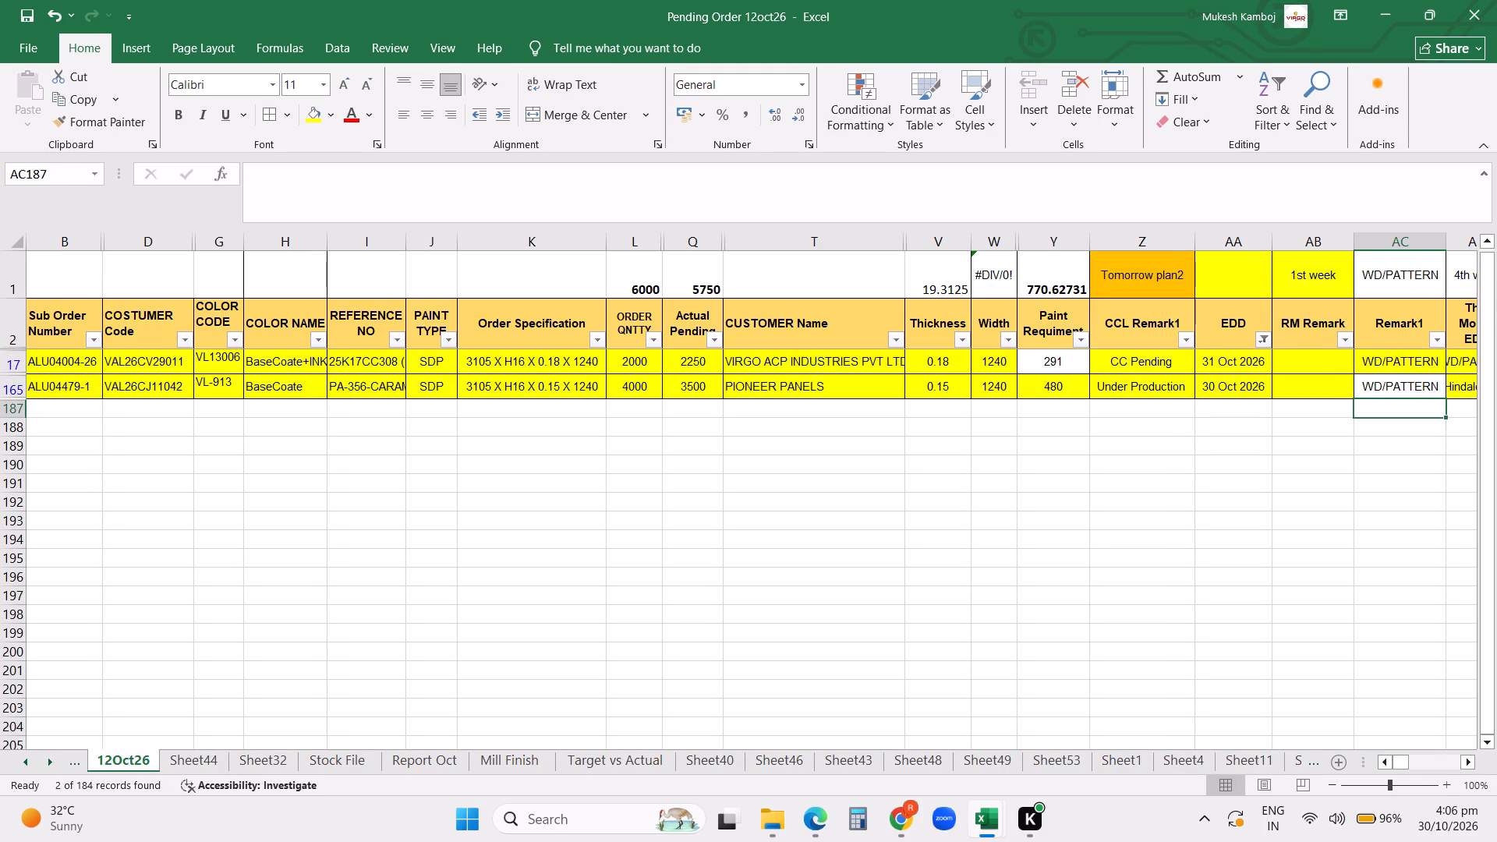
Change the EDD filter to list only the orders dated 1 to 5 November 2026.
click(1258, 337)
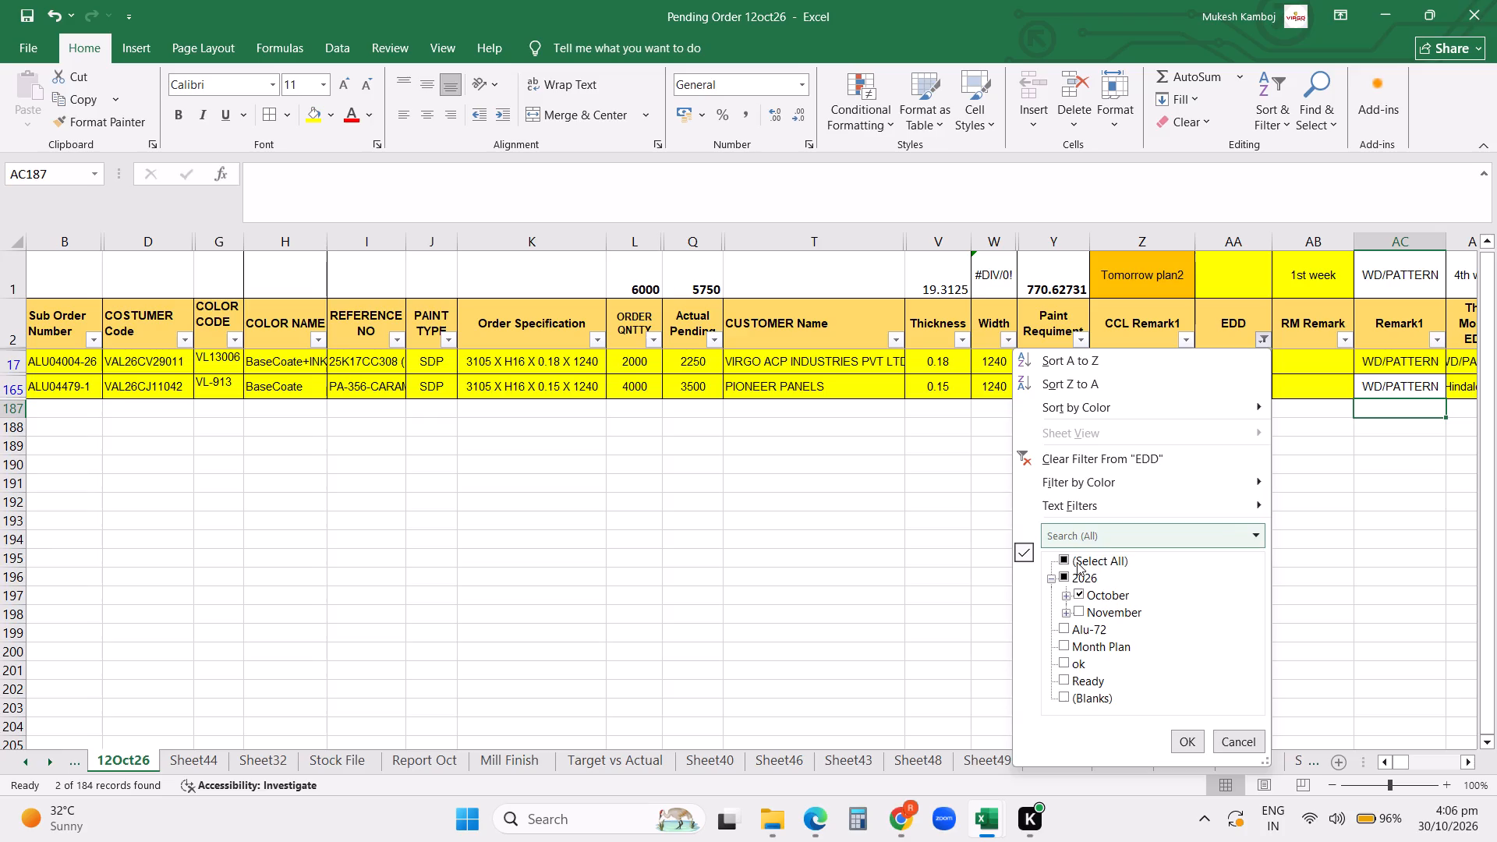
triple_click(1077, 562)
click(1077, 562)
click(1071, 612)
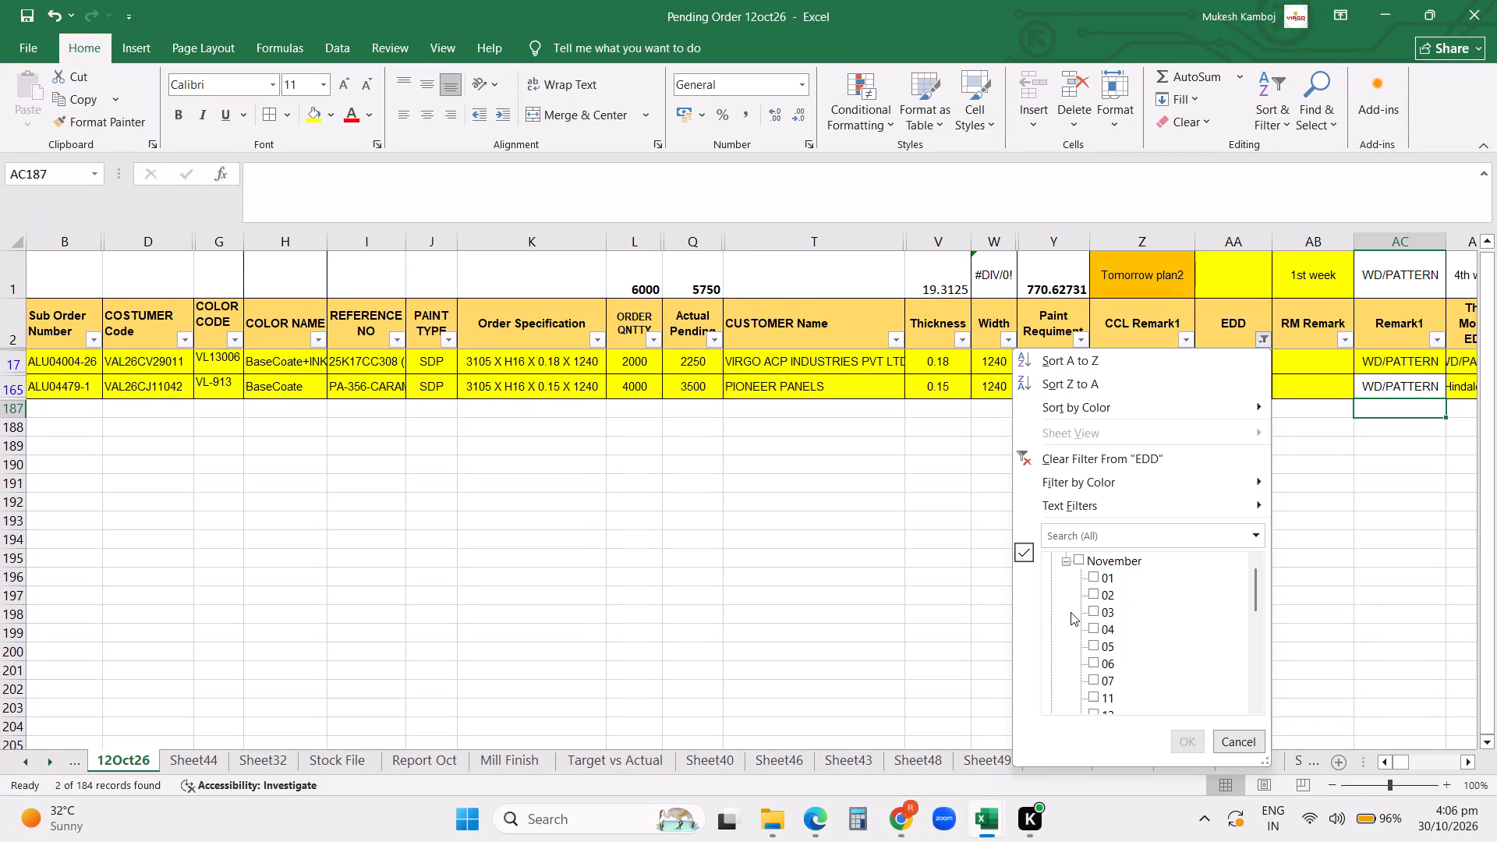
click(1095, 575)
key(Down)
key(space)
key(Down)
key(space)
key(Down)
key(space)
key(Down)
key(space)
key(Return)
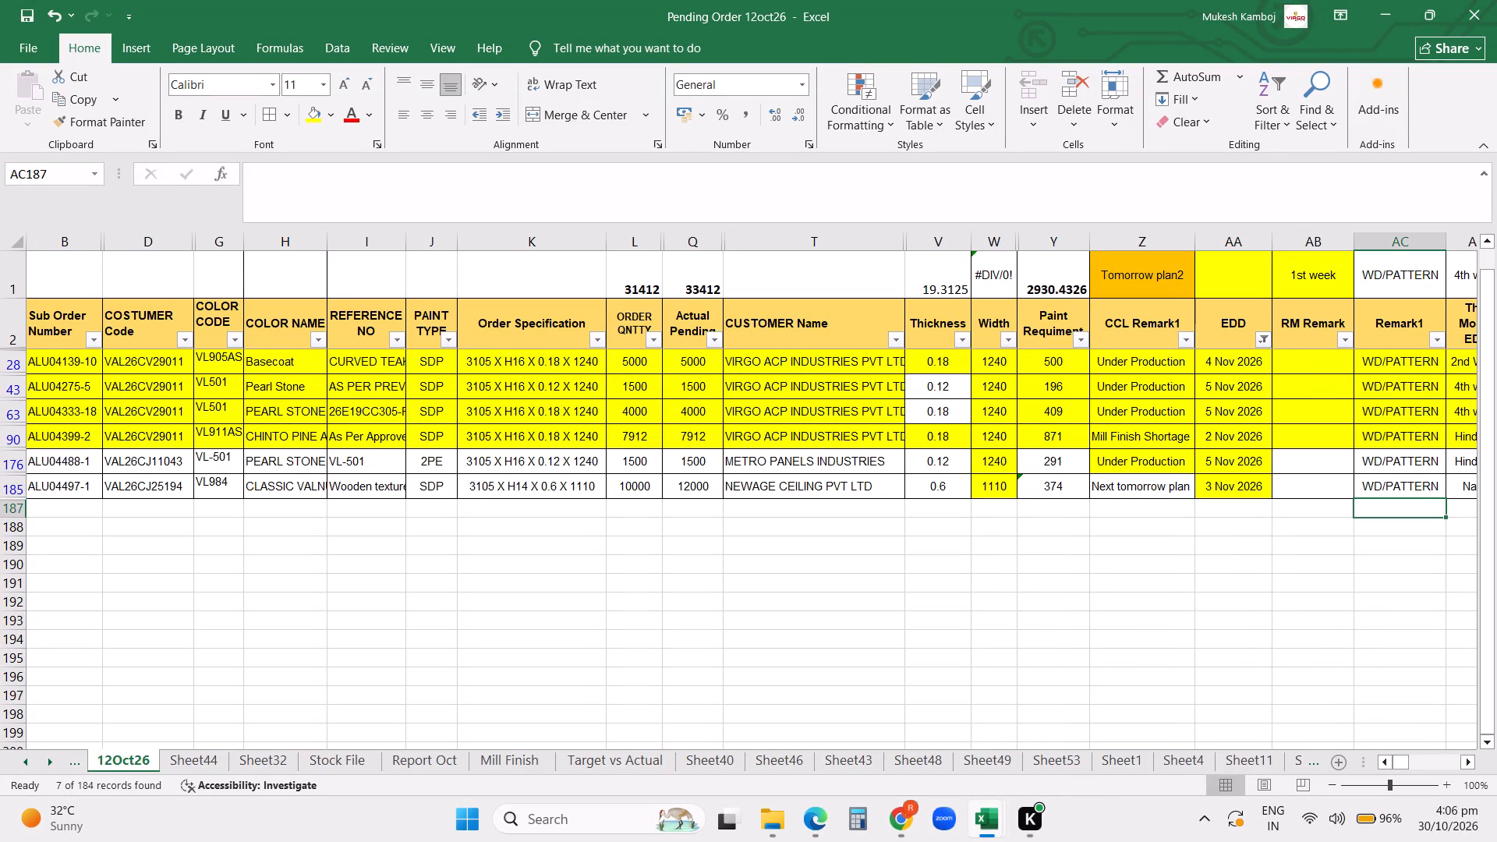
Review the orders dated 1 to 5 November, checking their CCL Remark1, EDD and Remark1 entries.
key(Up)
key(Up)
key(Up)
key(Up)
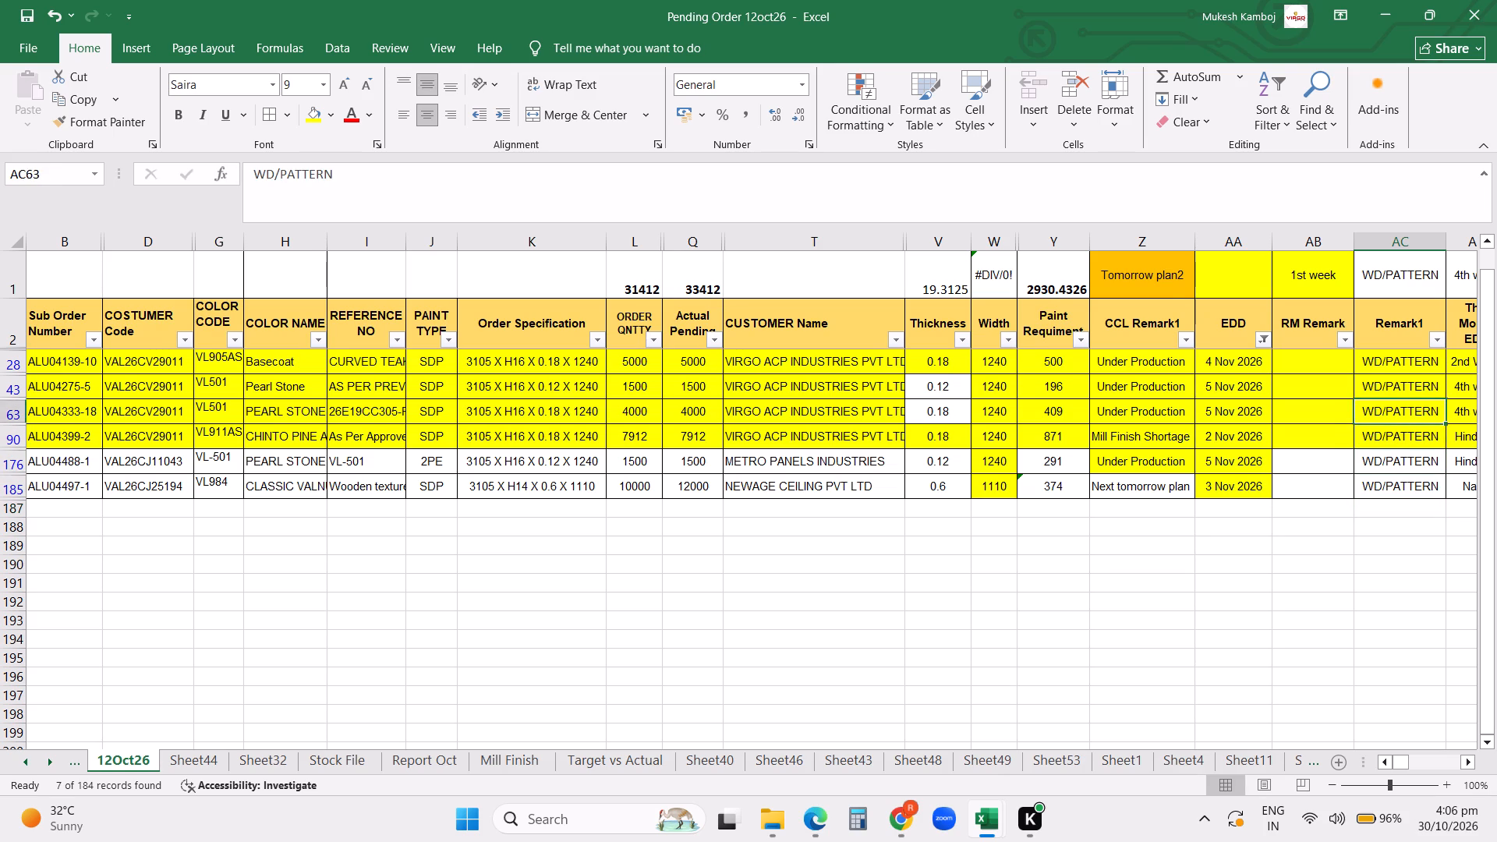
key(Up)
key(Up)
key(Up)
key(Up)
key(Up)
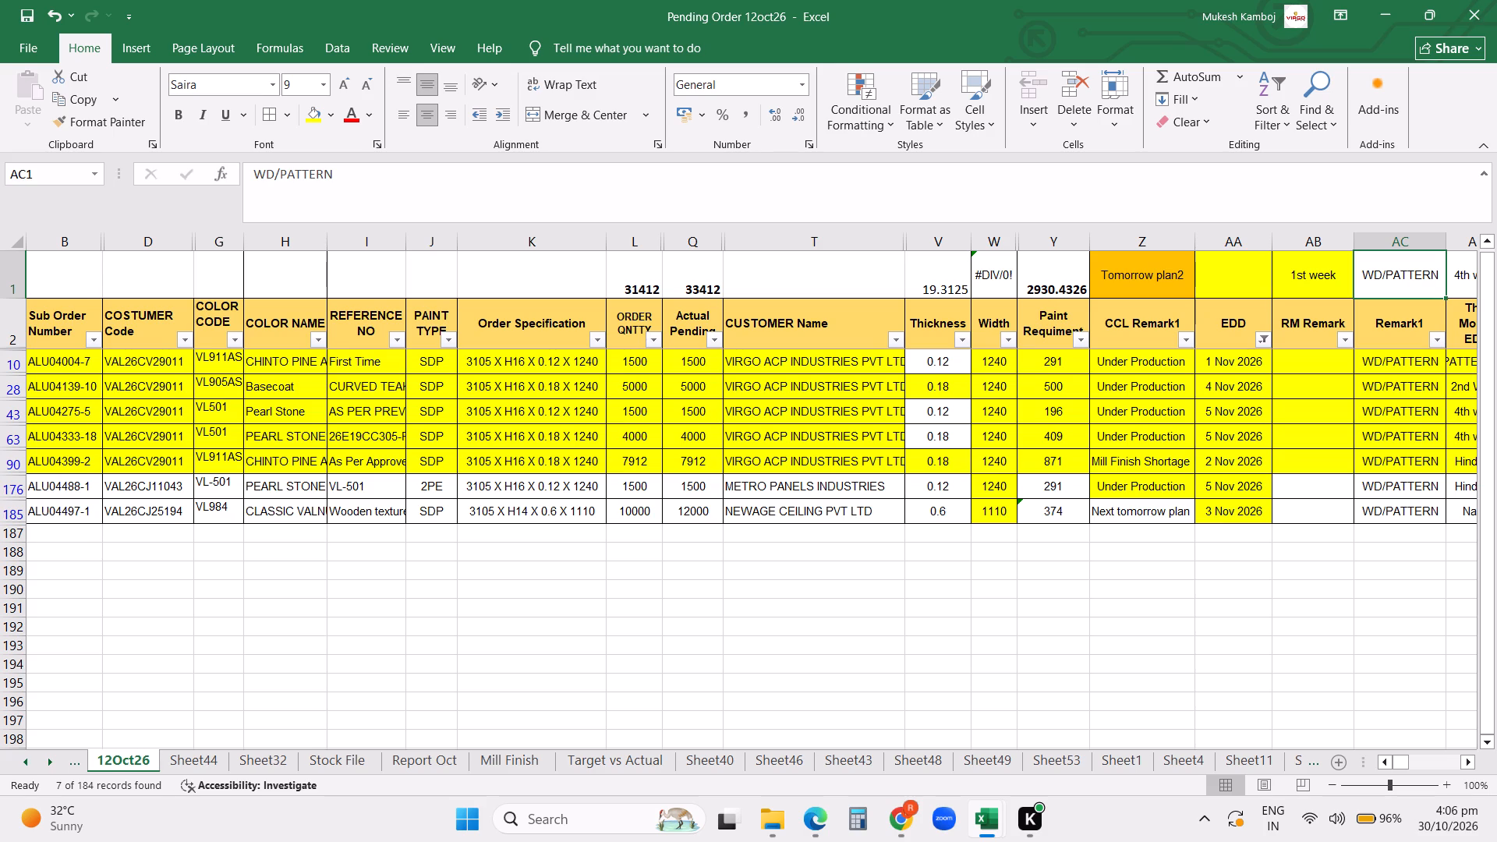
Save the pending order workbook.
key(ctrl+s)
key(ctrl+s)
key(ctrl+s)
key(ctrl+s)
Clear the EDD filter so all pending orders are listed, and save the workbook.
key(Right)
key(Right)
key(Right)
key(Right)
key(Right)
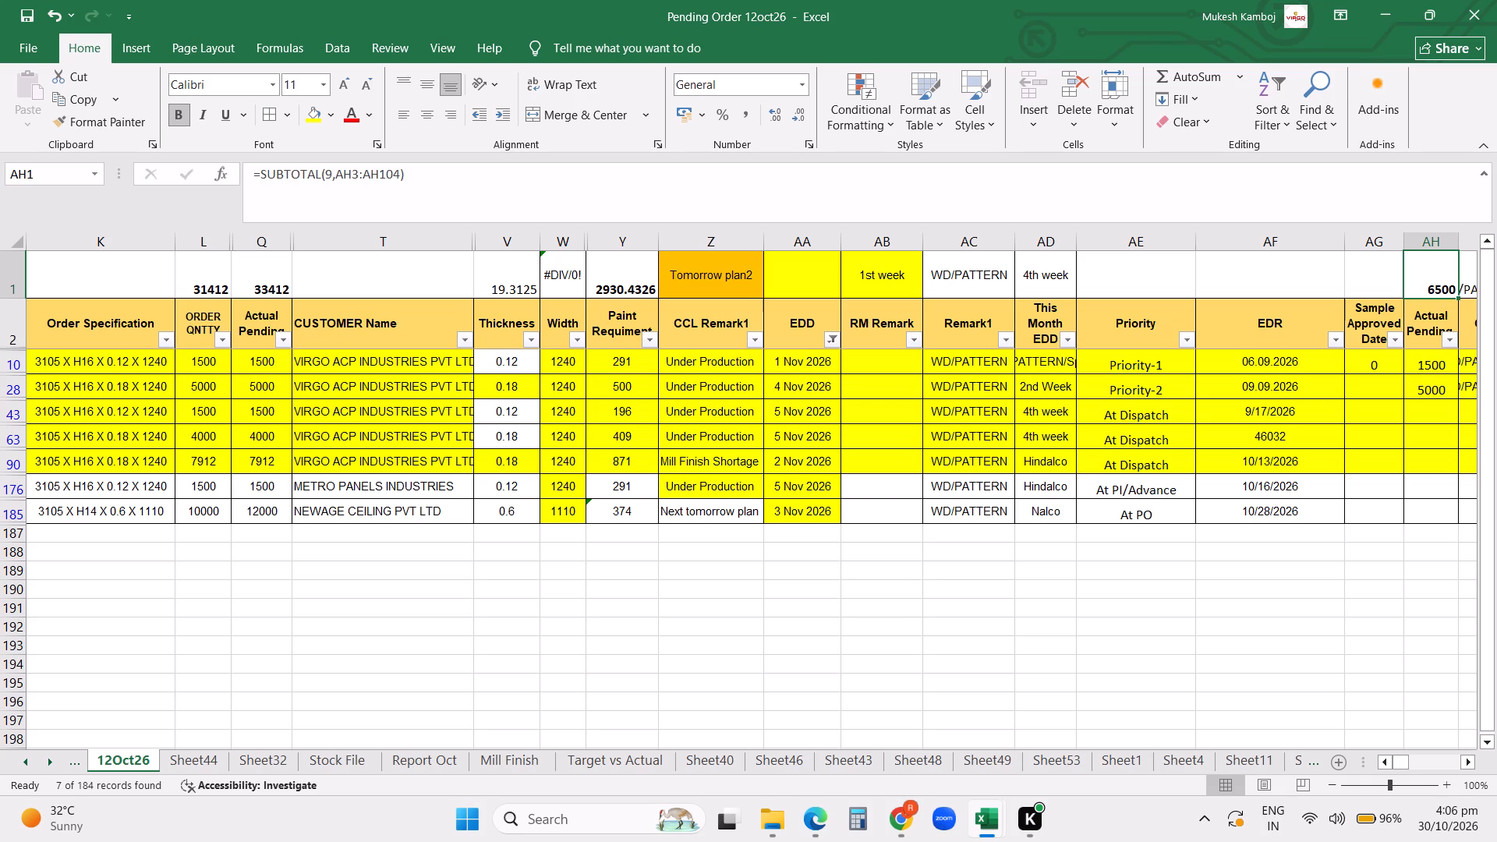
click(833, 344)
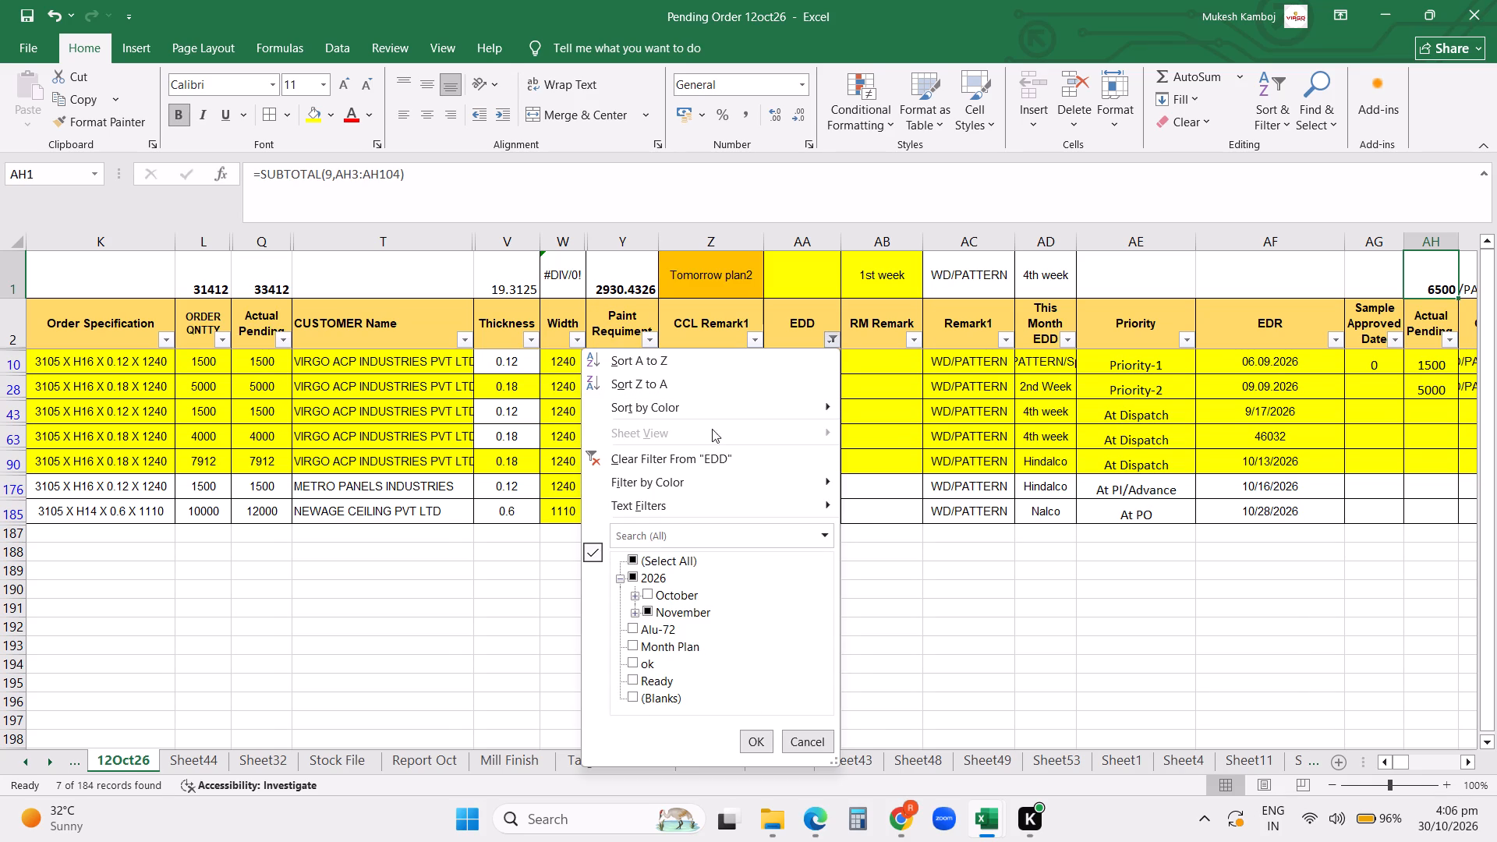
click(691, 452)
key(ctrl+s)
key(ctrl+s)
key(ctrl+s)
key(ctrl+s)
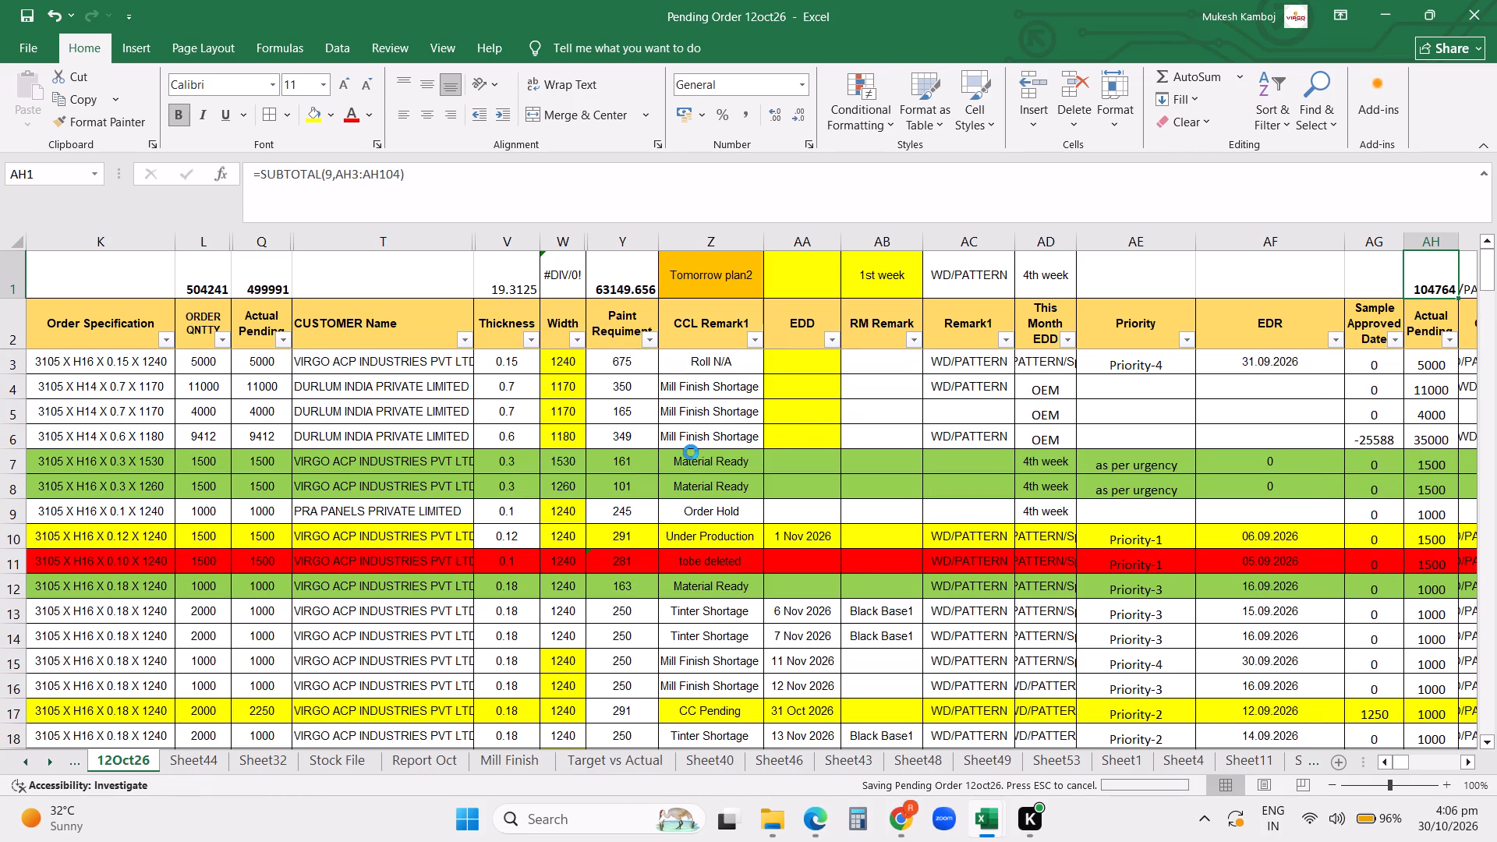
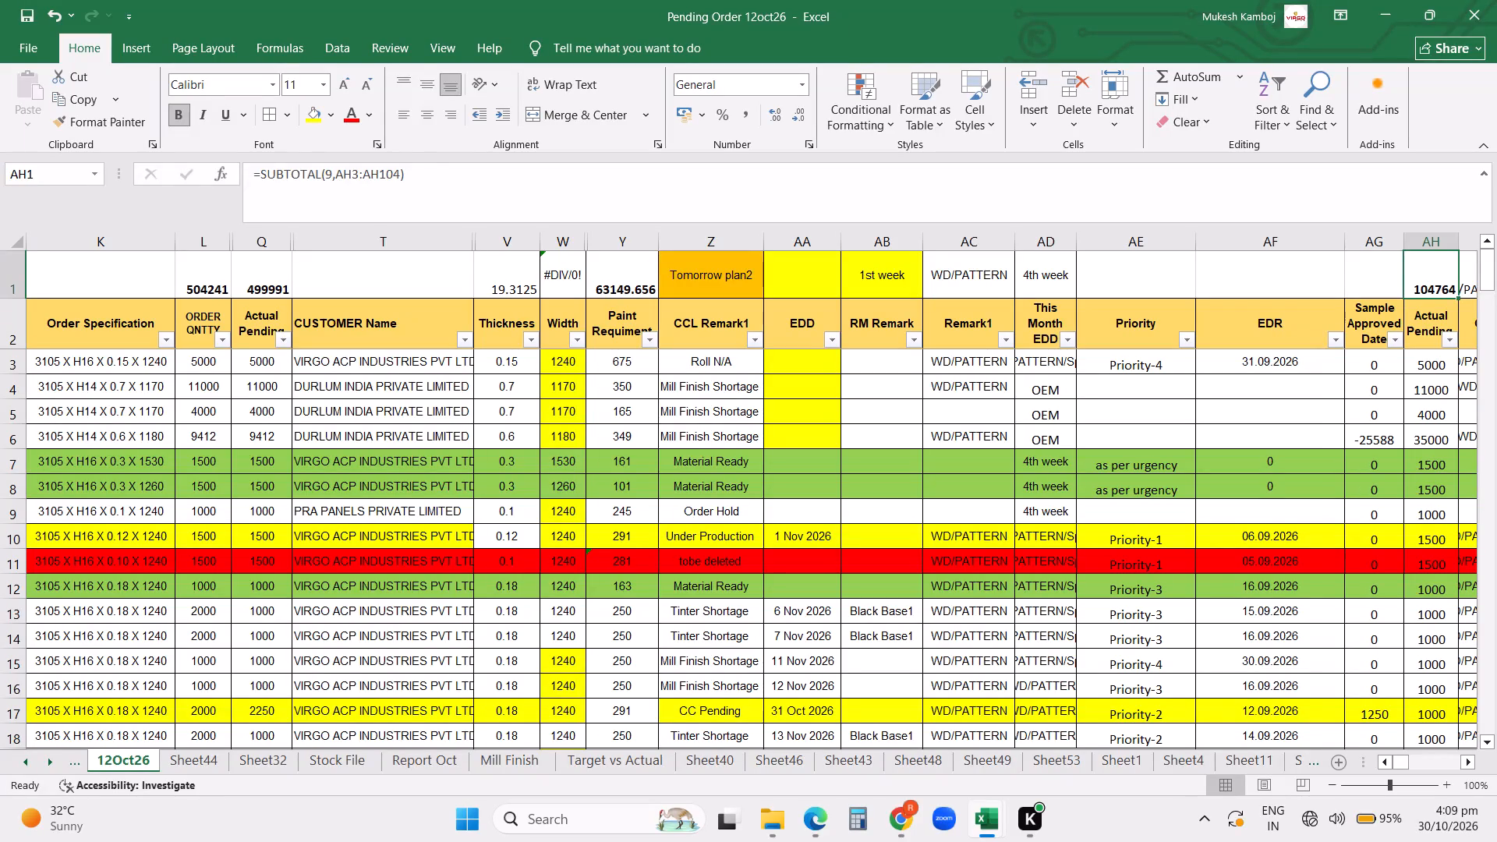
Filter the REFERENCE NO column of the 12Oct26 sheet for entries containing 103.
click(458, 603)
key(ctrl+Left)
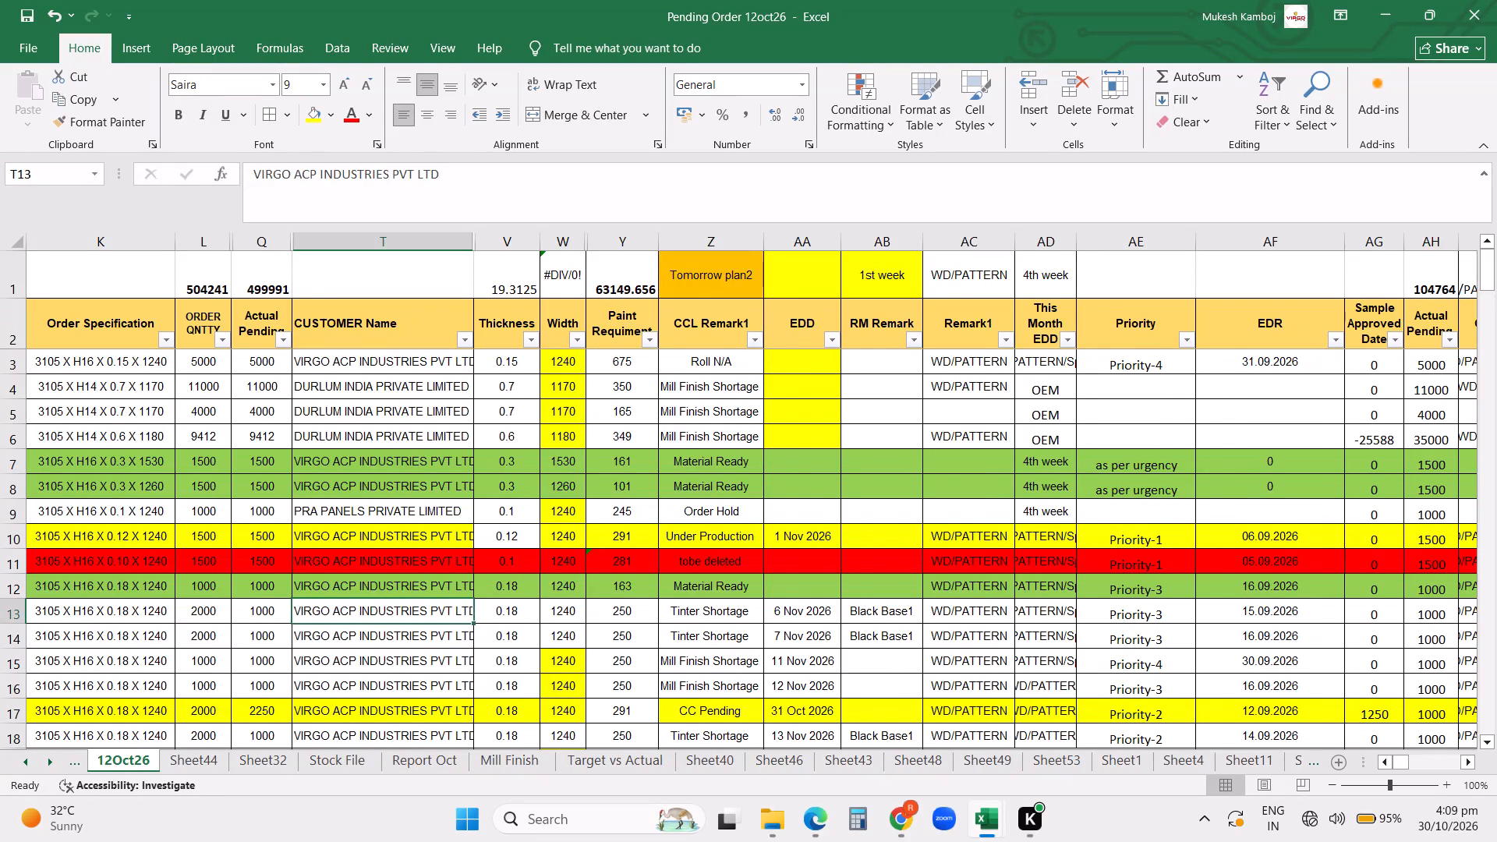
key(ctrl+Left)
key(ctrl+Left)
key(ctrl+Left)
key(ctrl+Left)
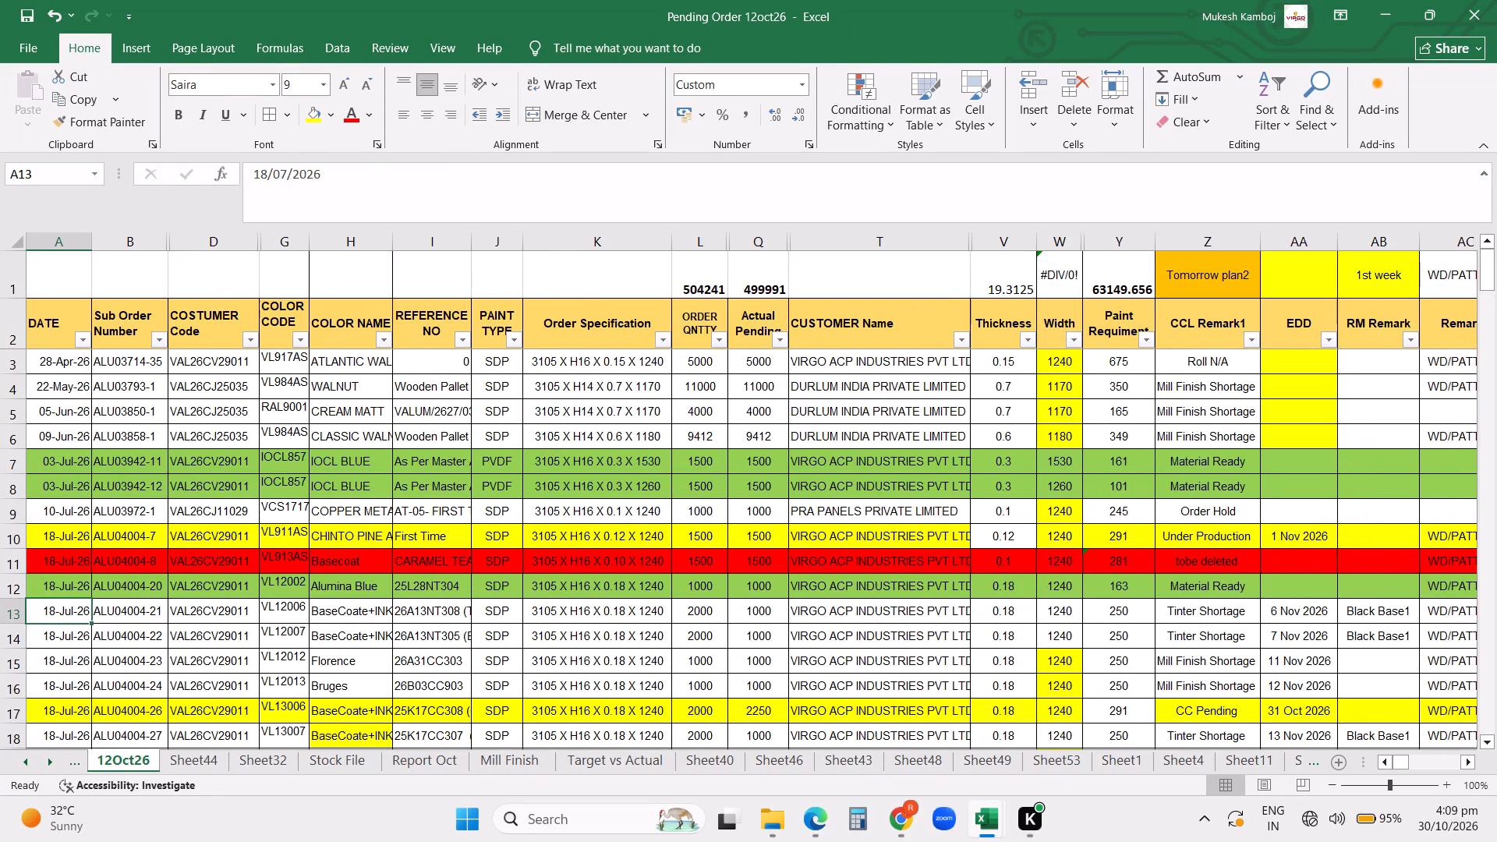
click(465, 339)
click(278, 533)
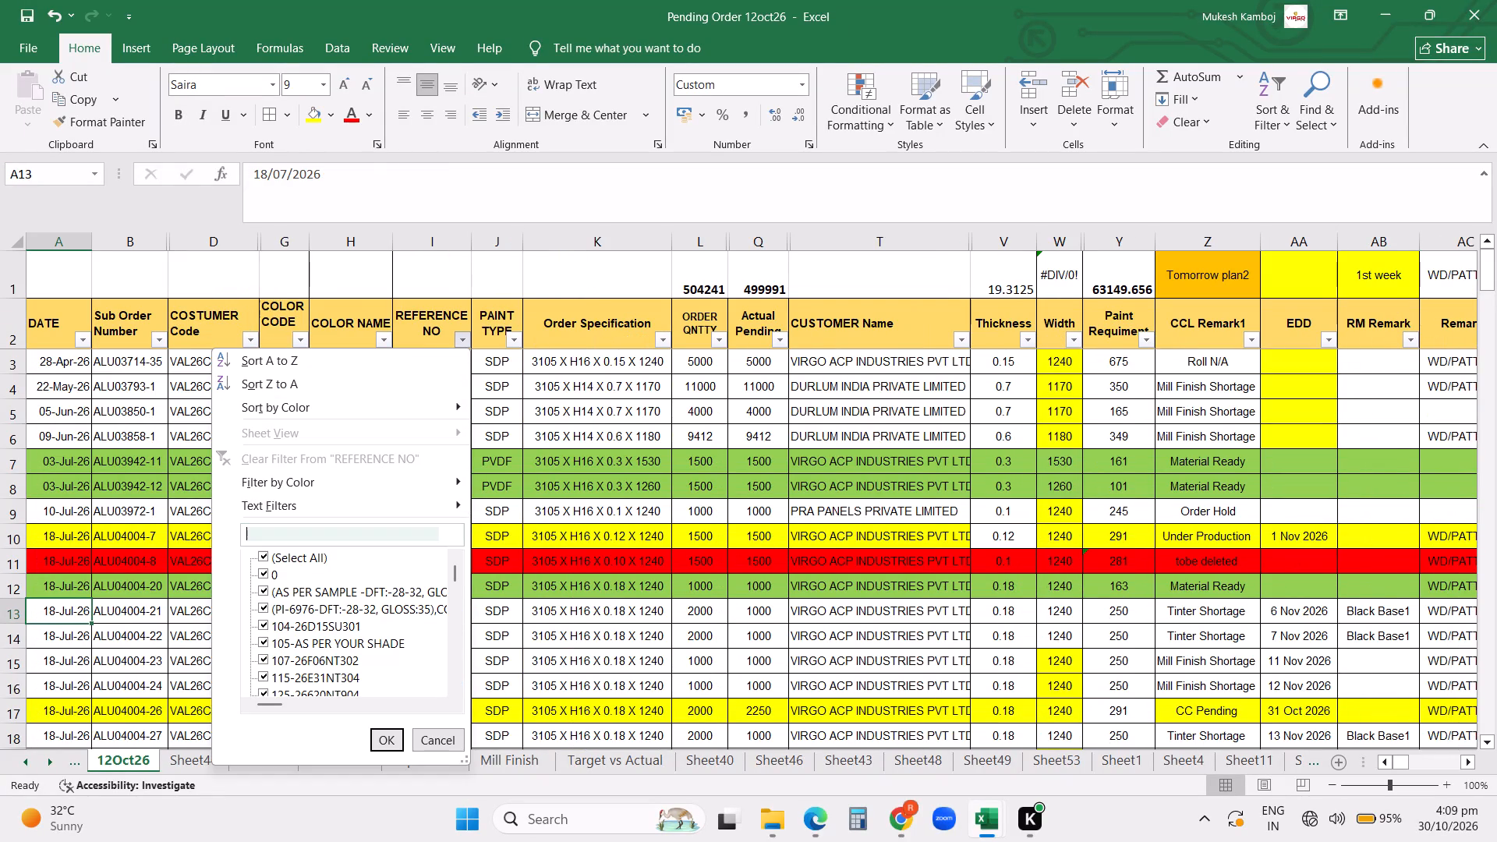
text(103)
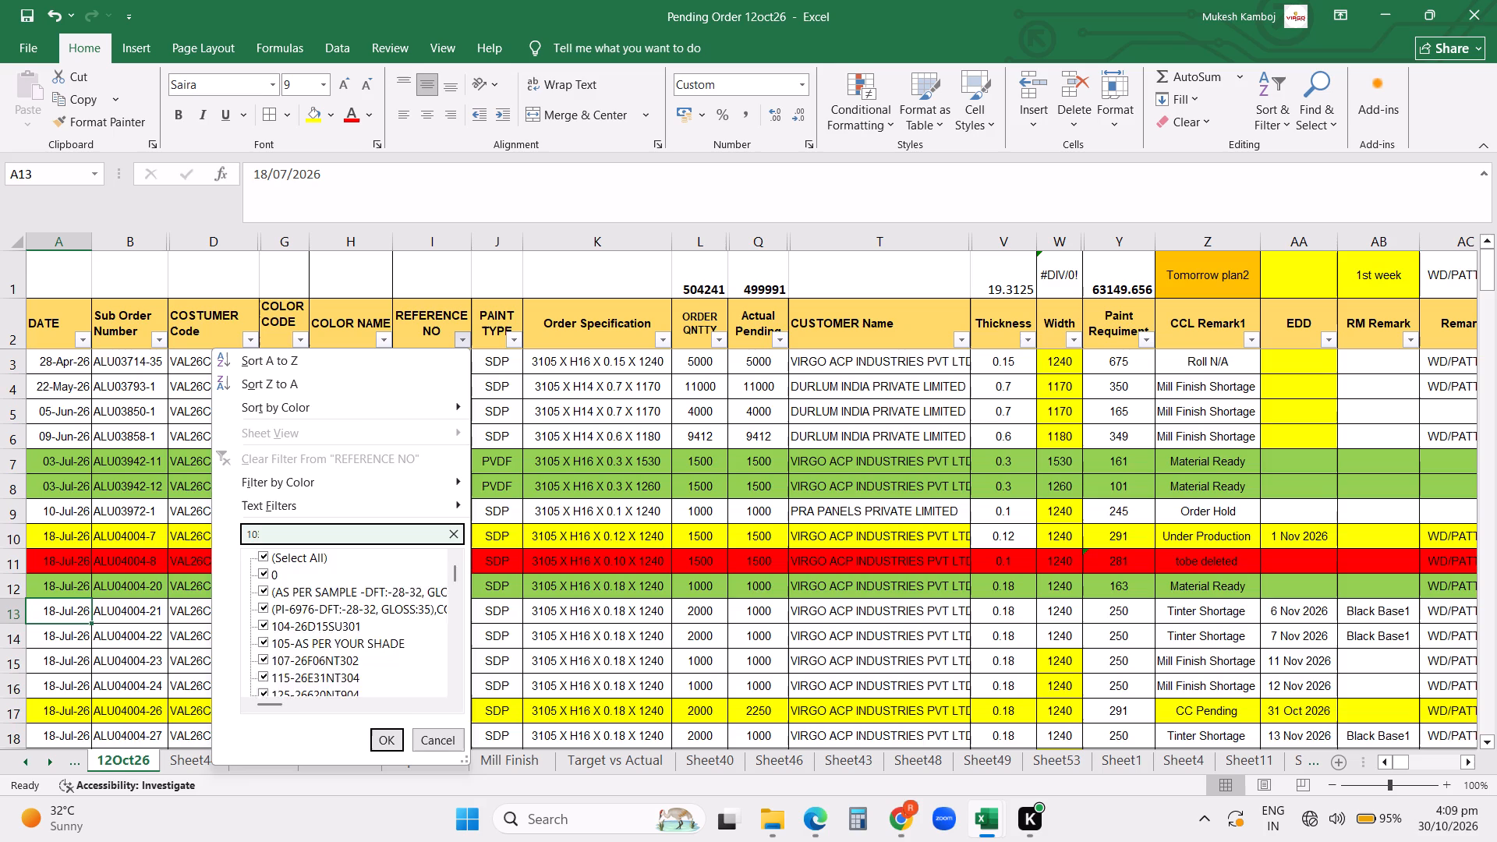
key(Return)
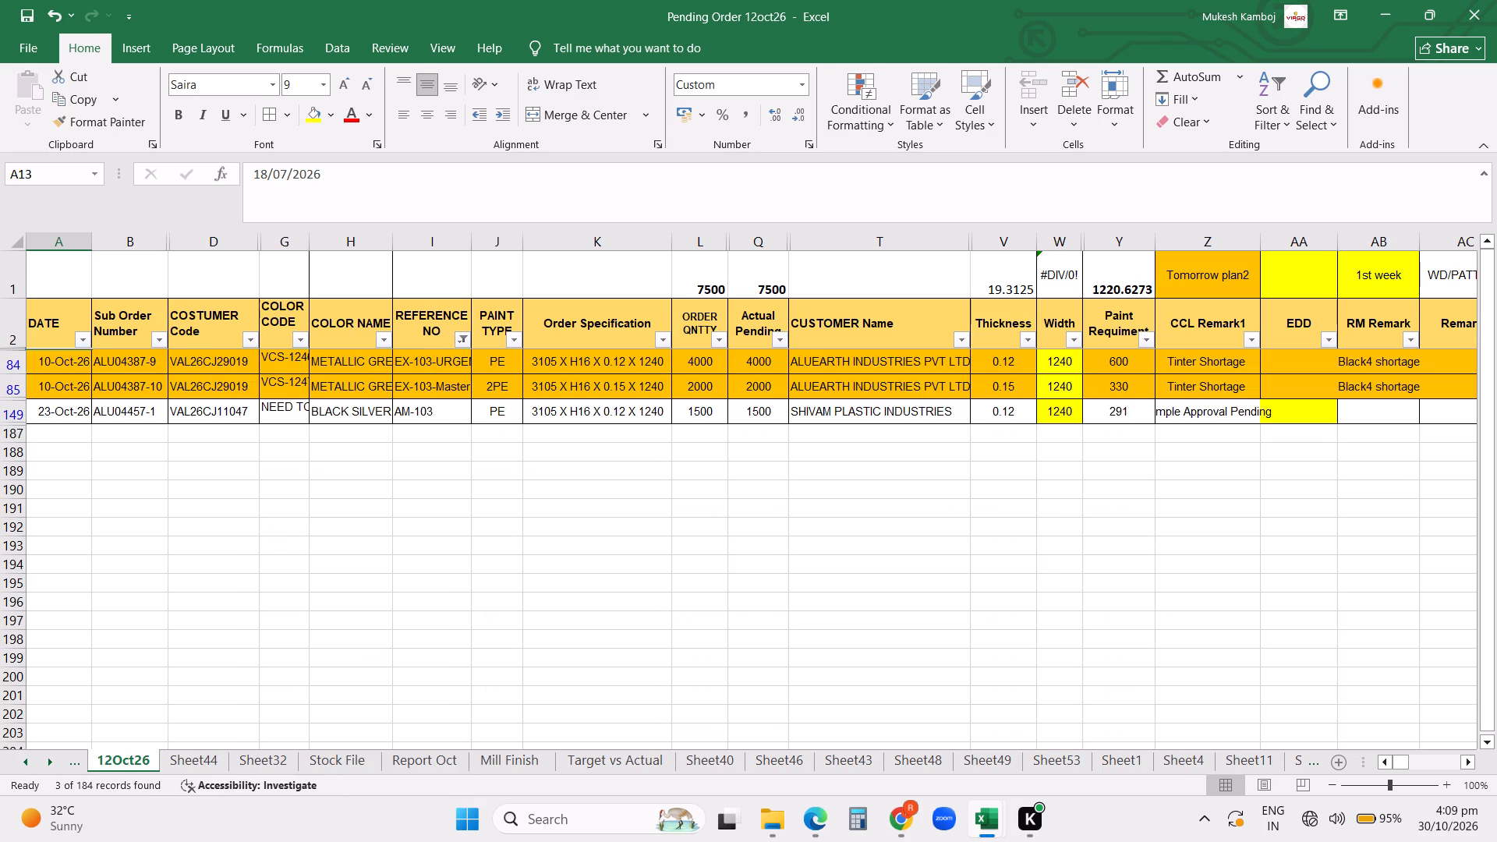
click(1172, 389)
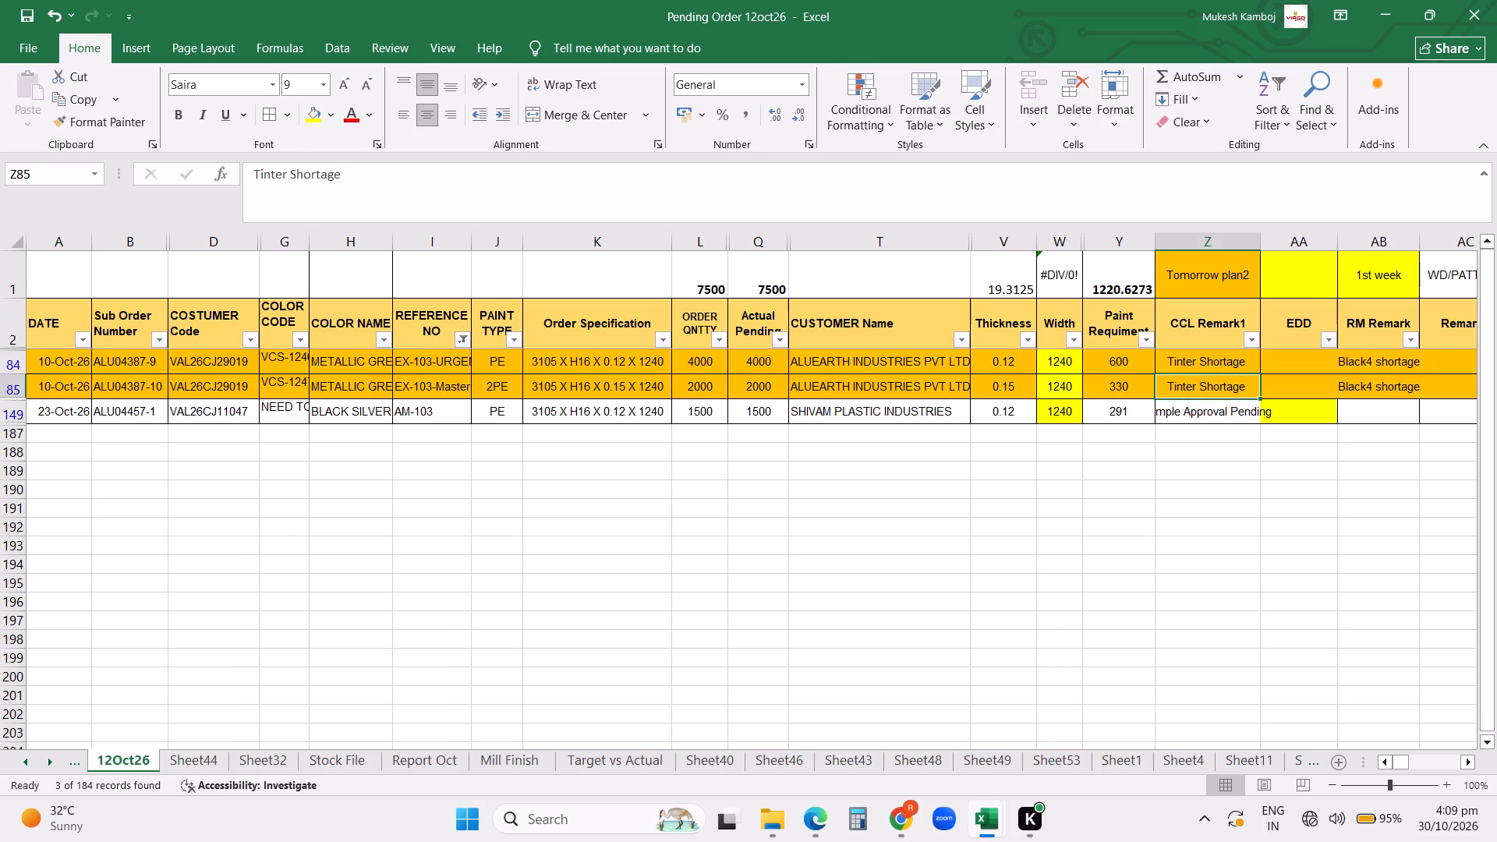
text(ok)
key(Return)
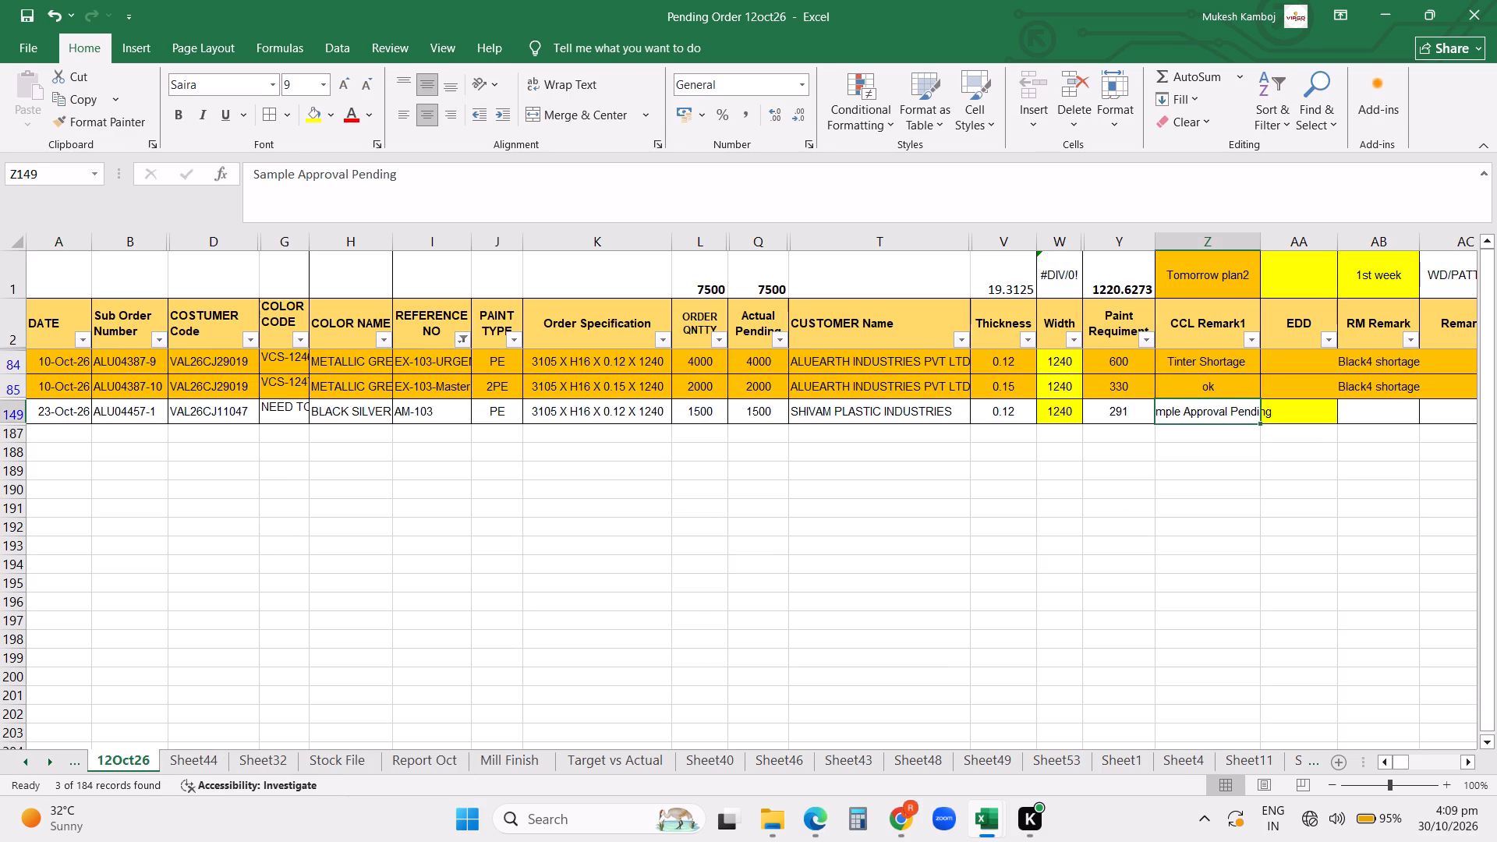
click(1368, 384)
key(Delete)
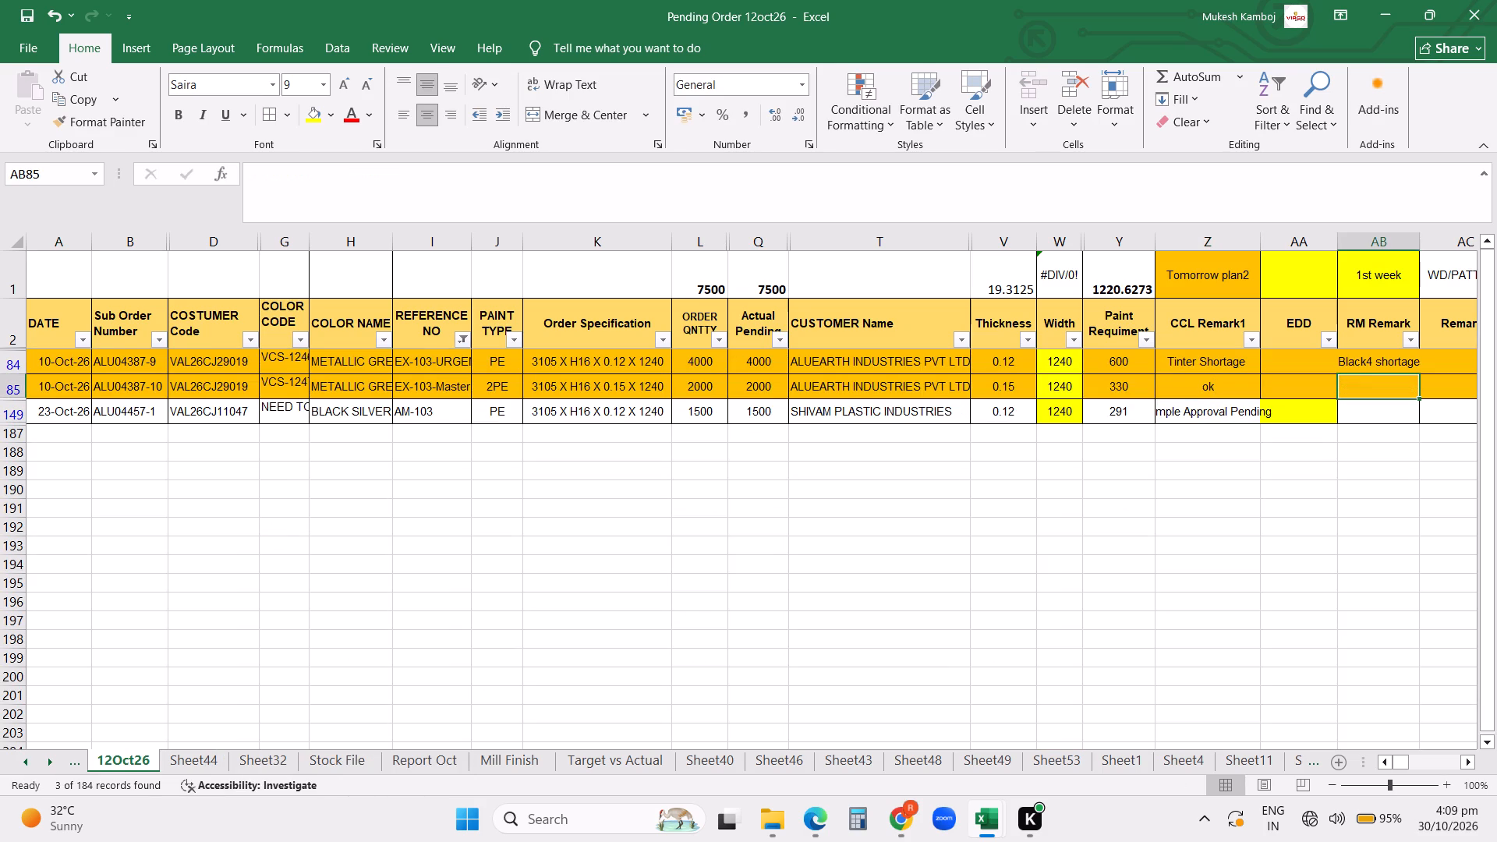
Change the fill of the whole ALU04387-10 row to white.
click(8, 385)
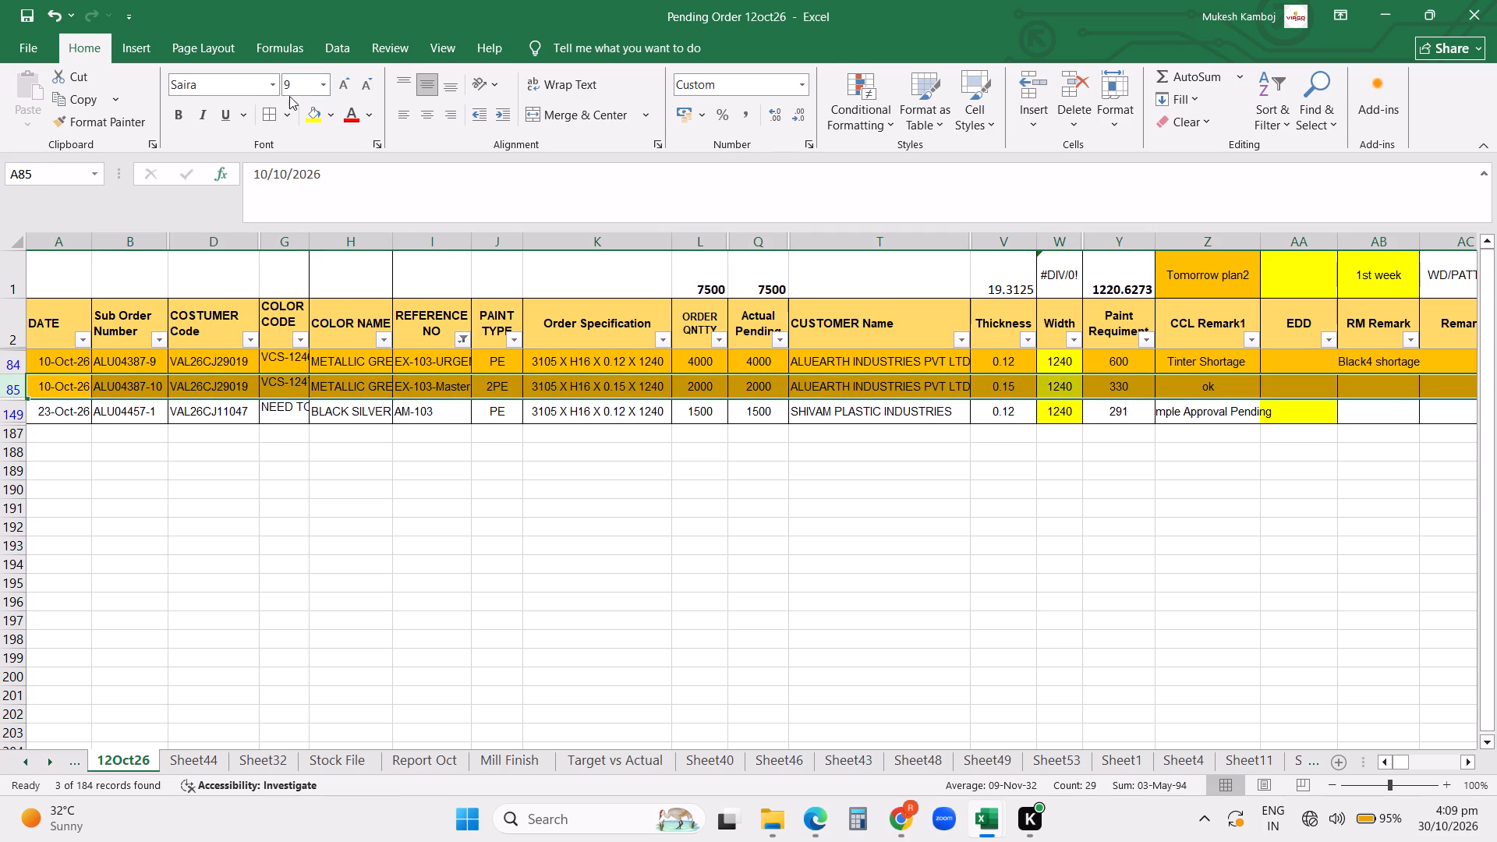
click(330, 110)
click(322, 200)
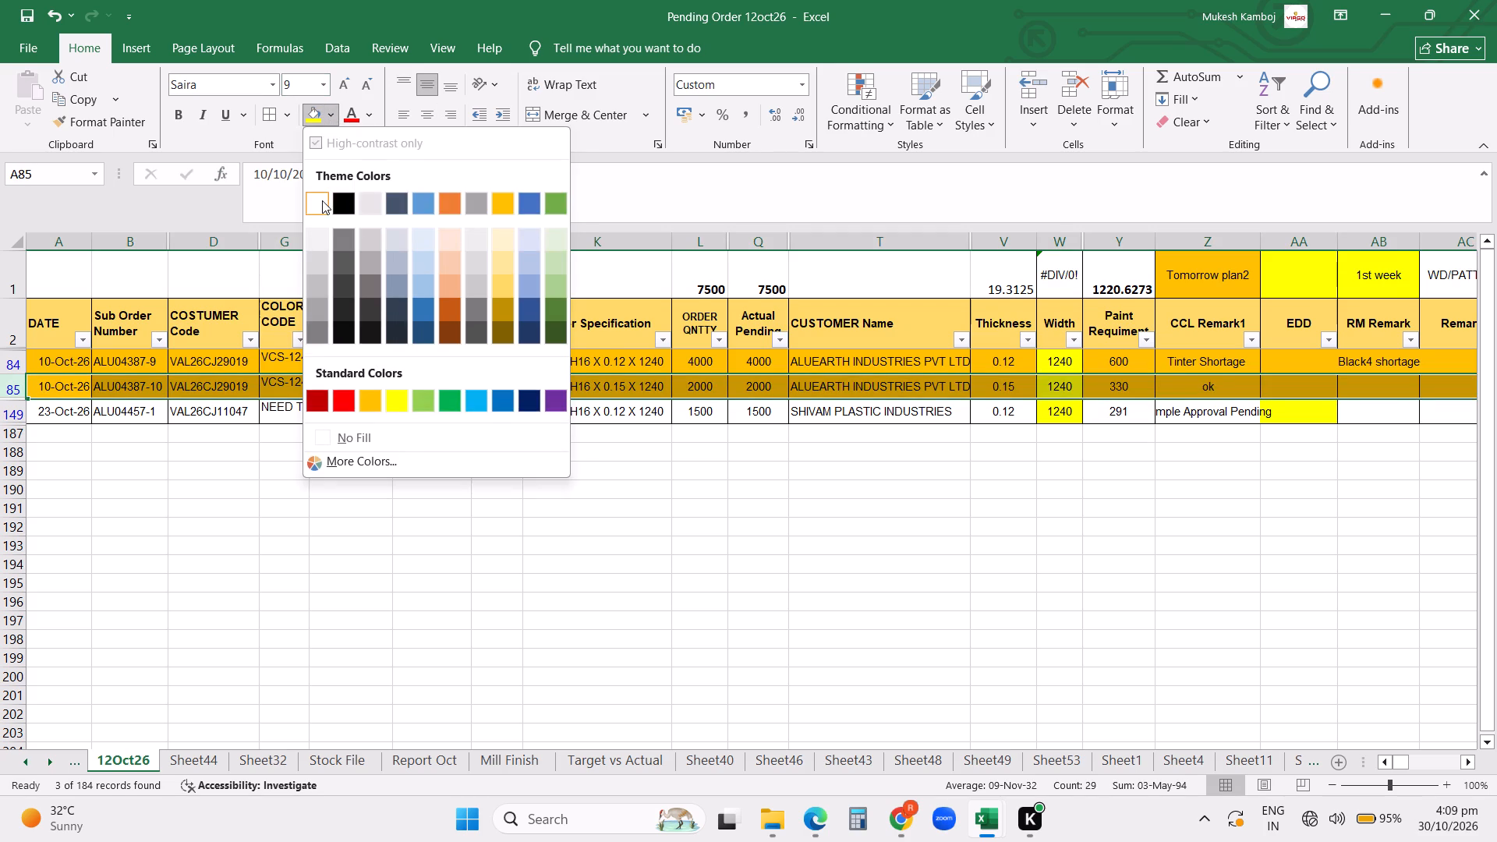
click(809, 446)
Set the order quantity of ALU04387-10 to 2200.
click(701, 386)
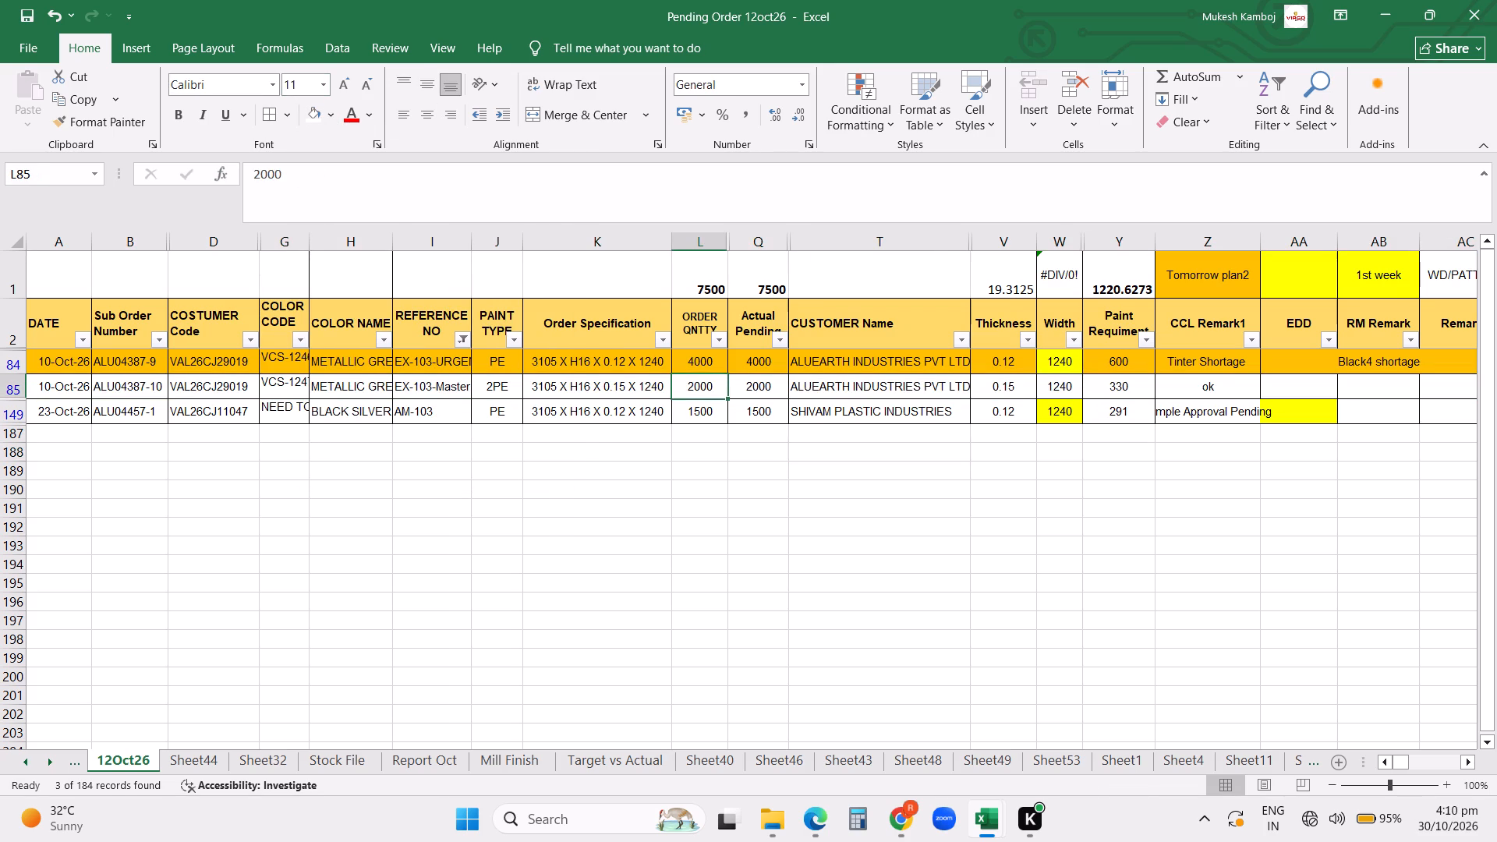
text(2200)
key(Return)
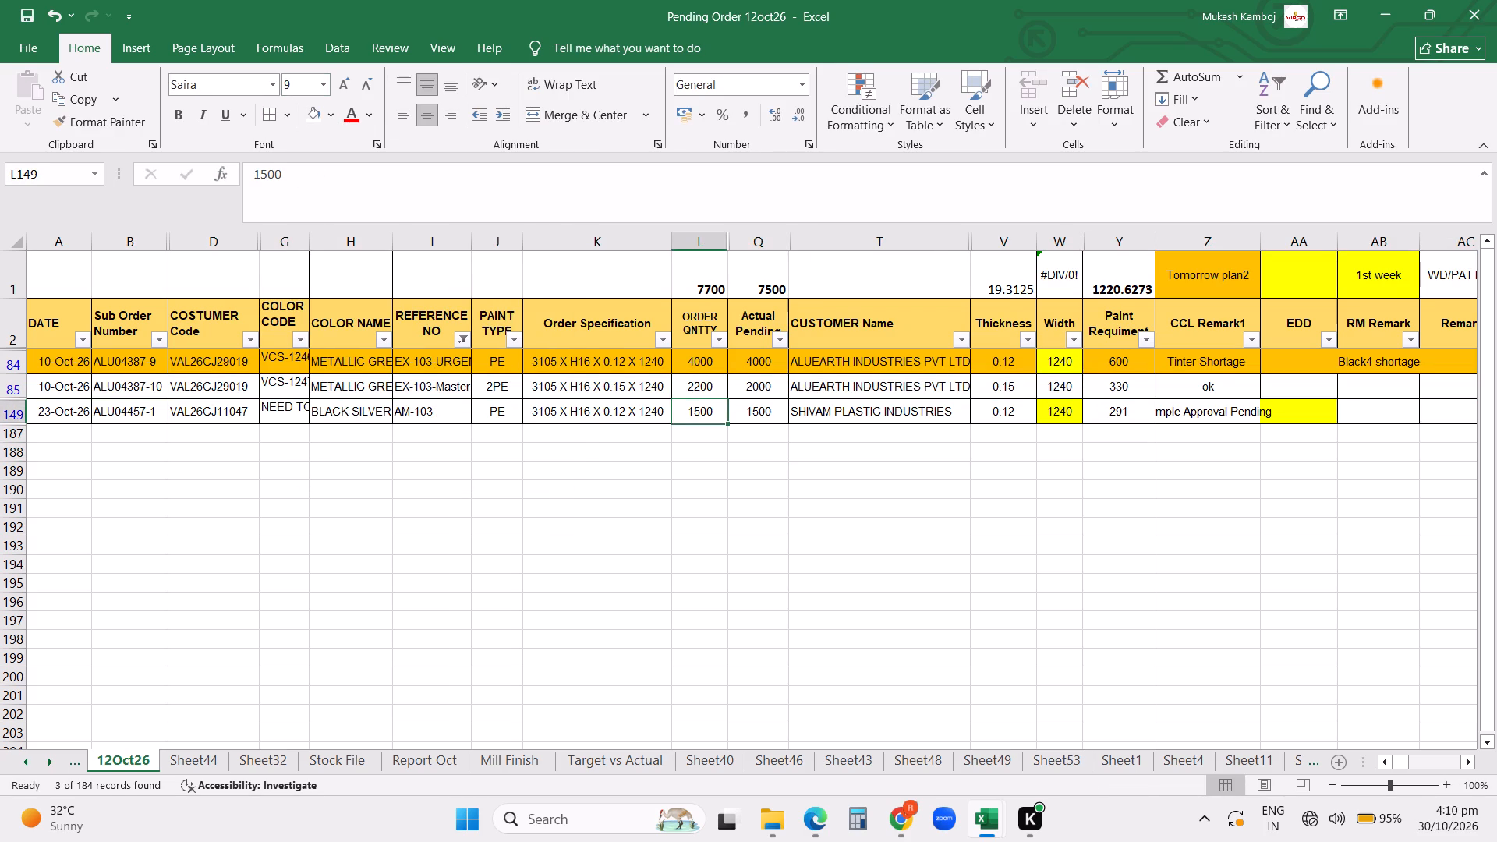
Clear the REFERENCE NO filter so all pending orders are listed, and save the workbook.
click(469, 339)
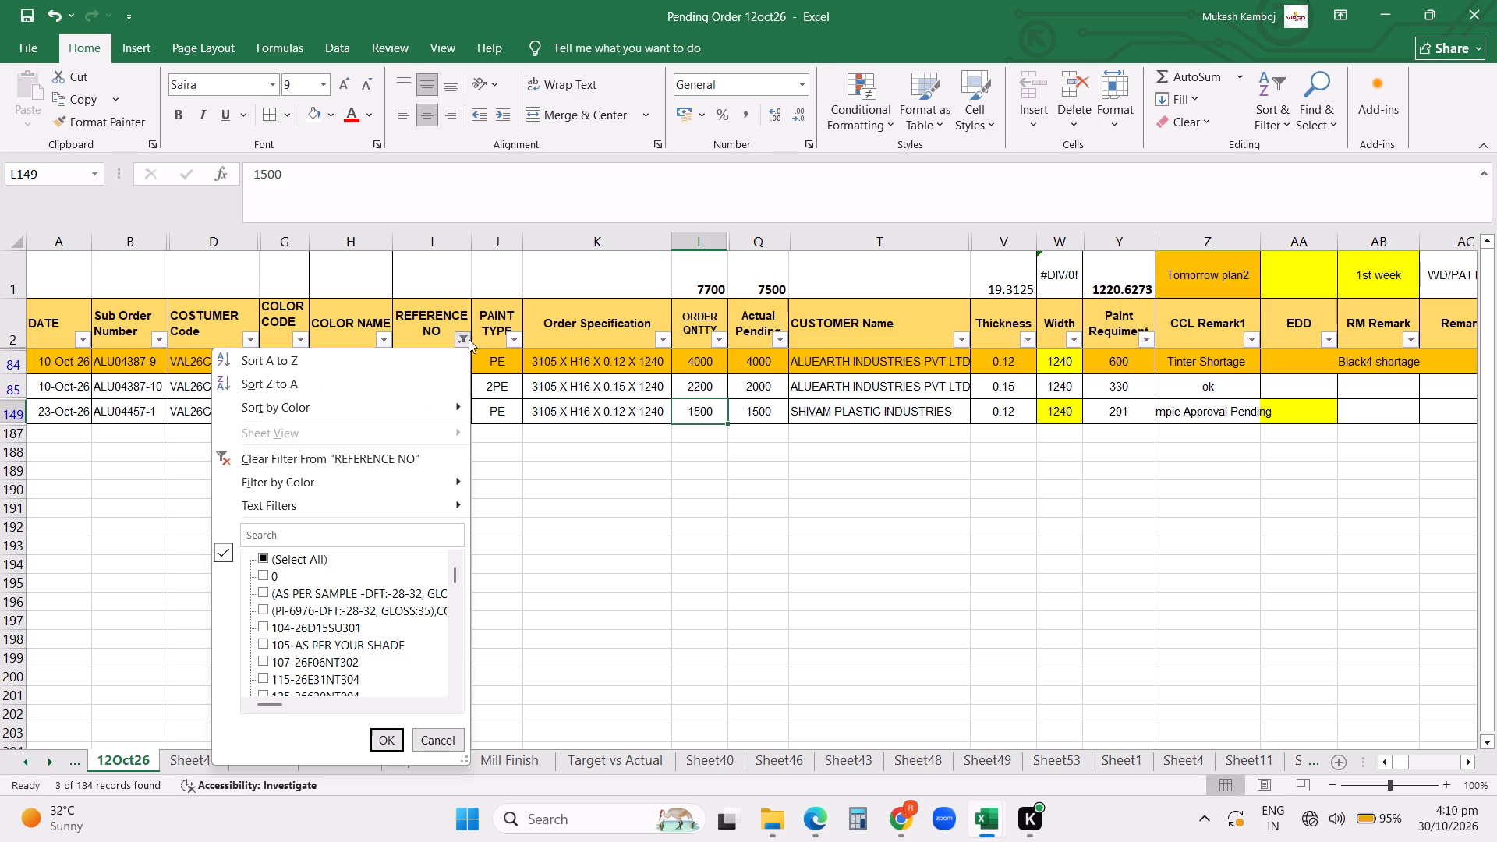
click(316, 462)
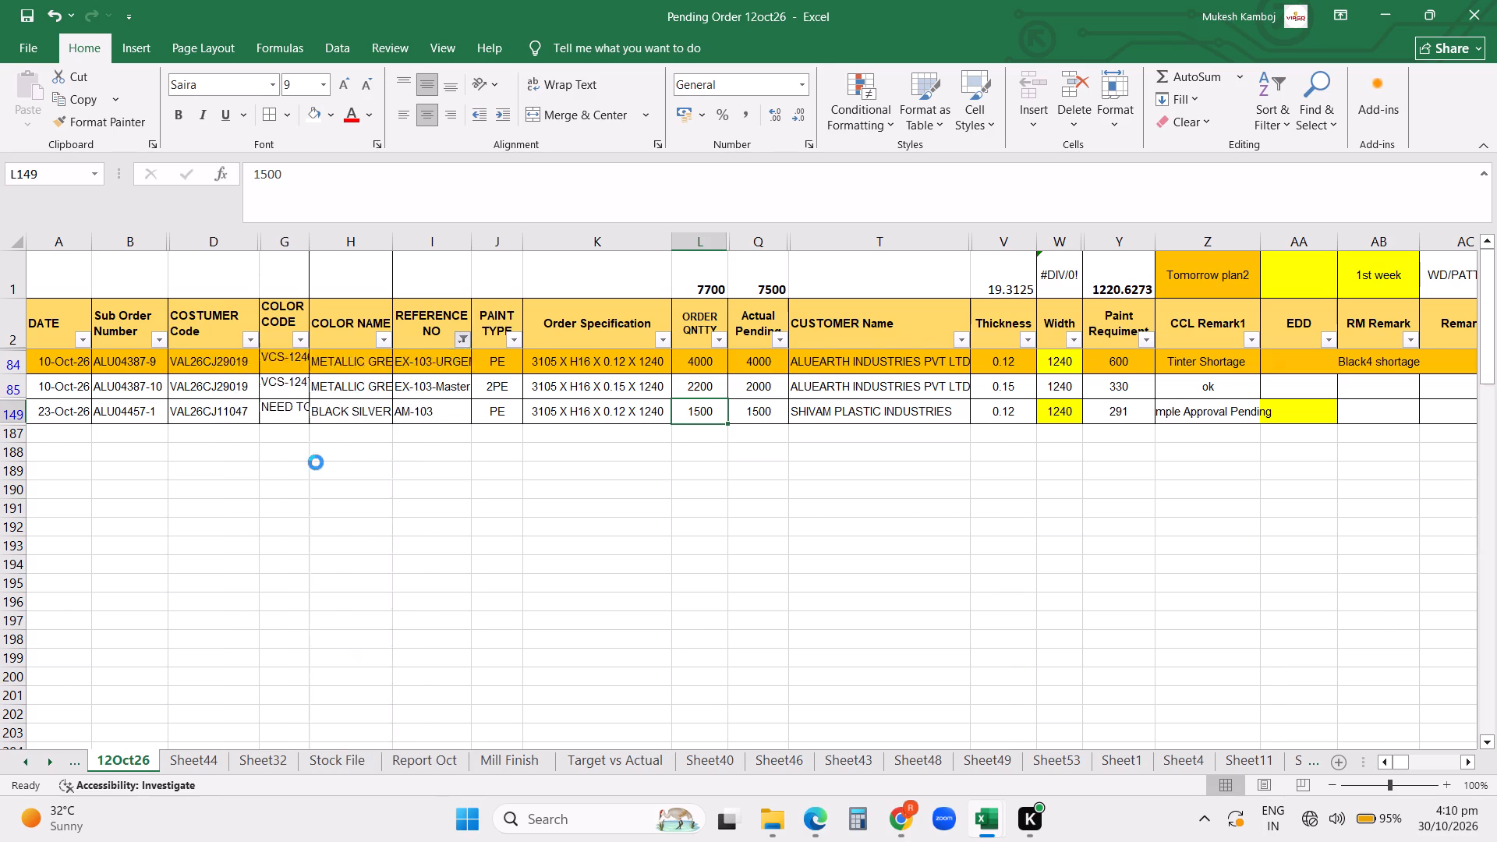
key(ctrl+s)
key(ctrl+s)
key(ctrl+s)
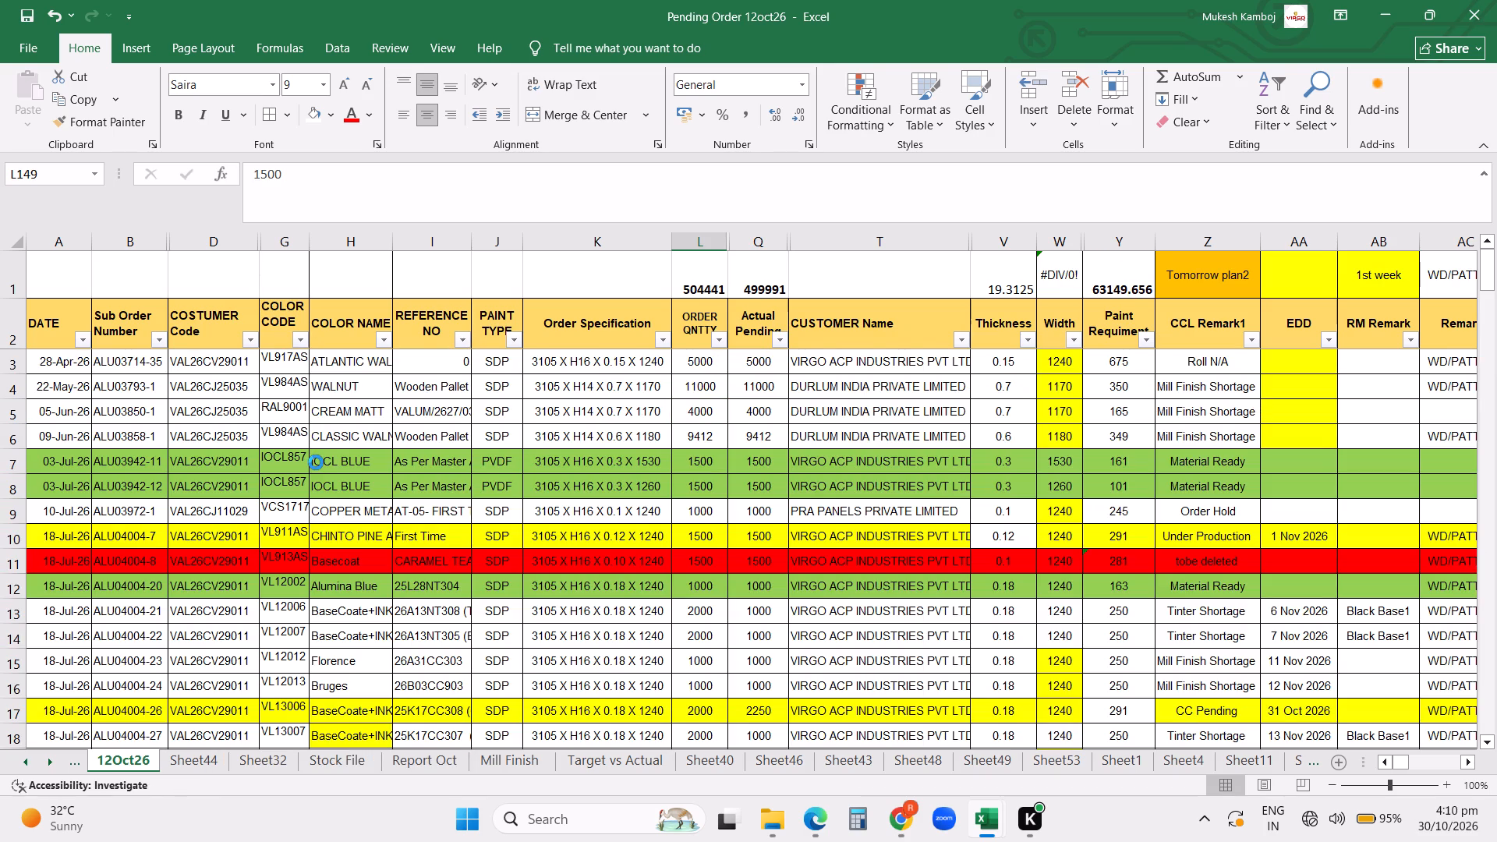
Filter the CCL Remark1 column to list only the orders marked ok.
click(1248, 340)
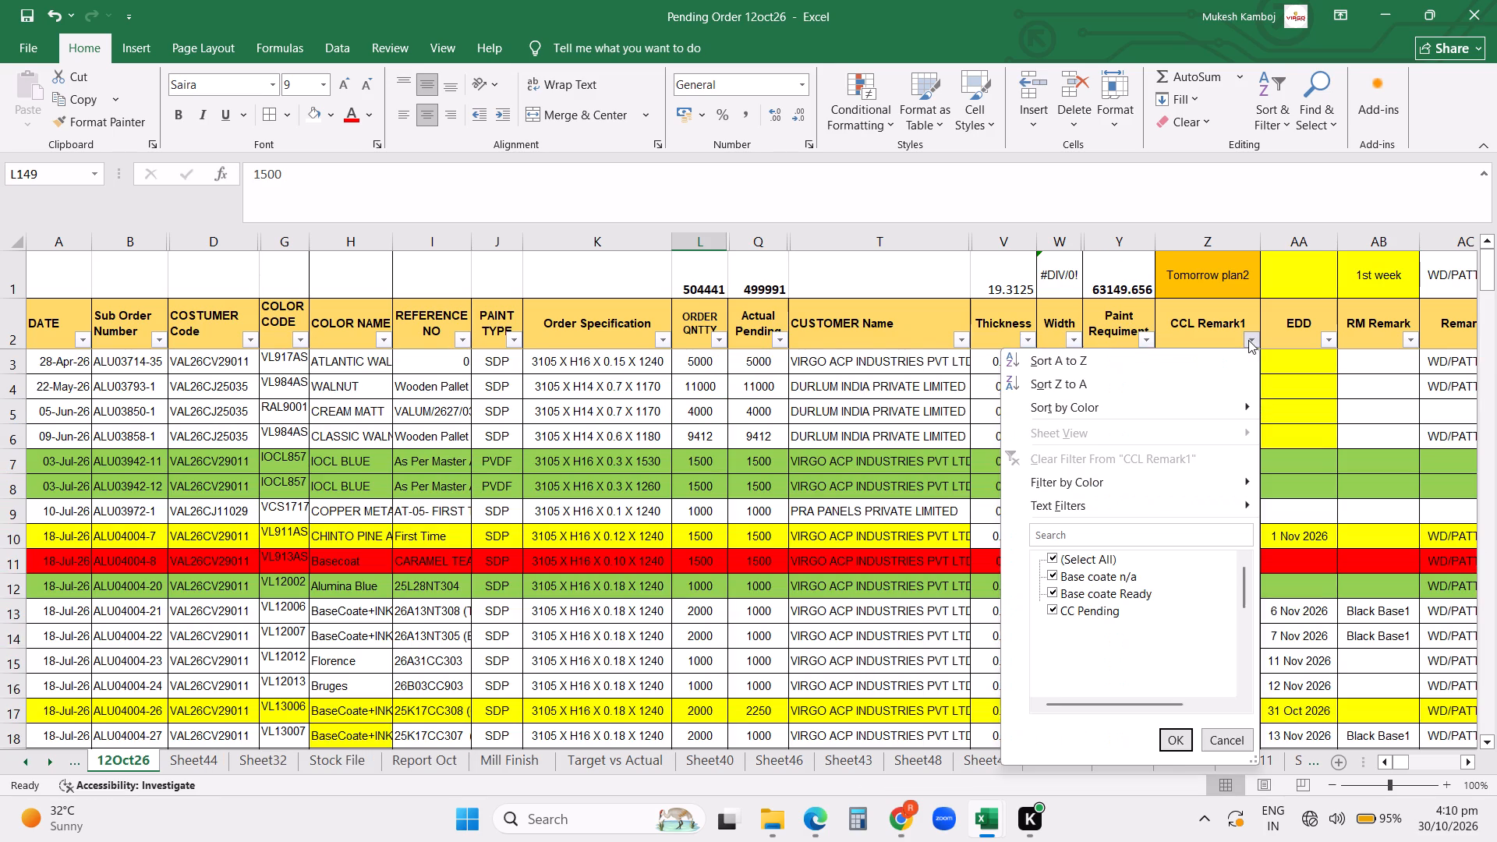
click(1068, 532)
text(ok)
key(Return)
key(Up)
key(Up)
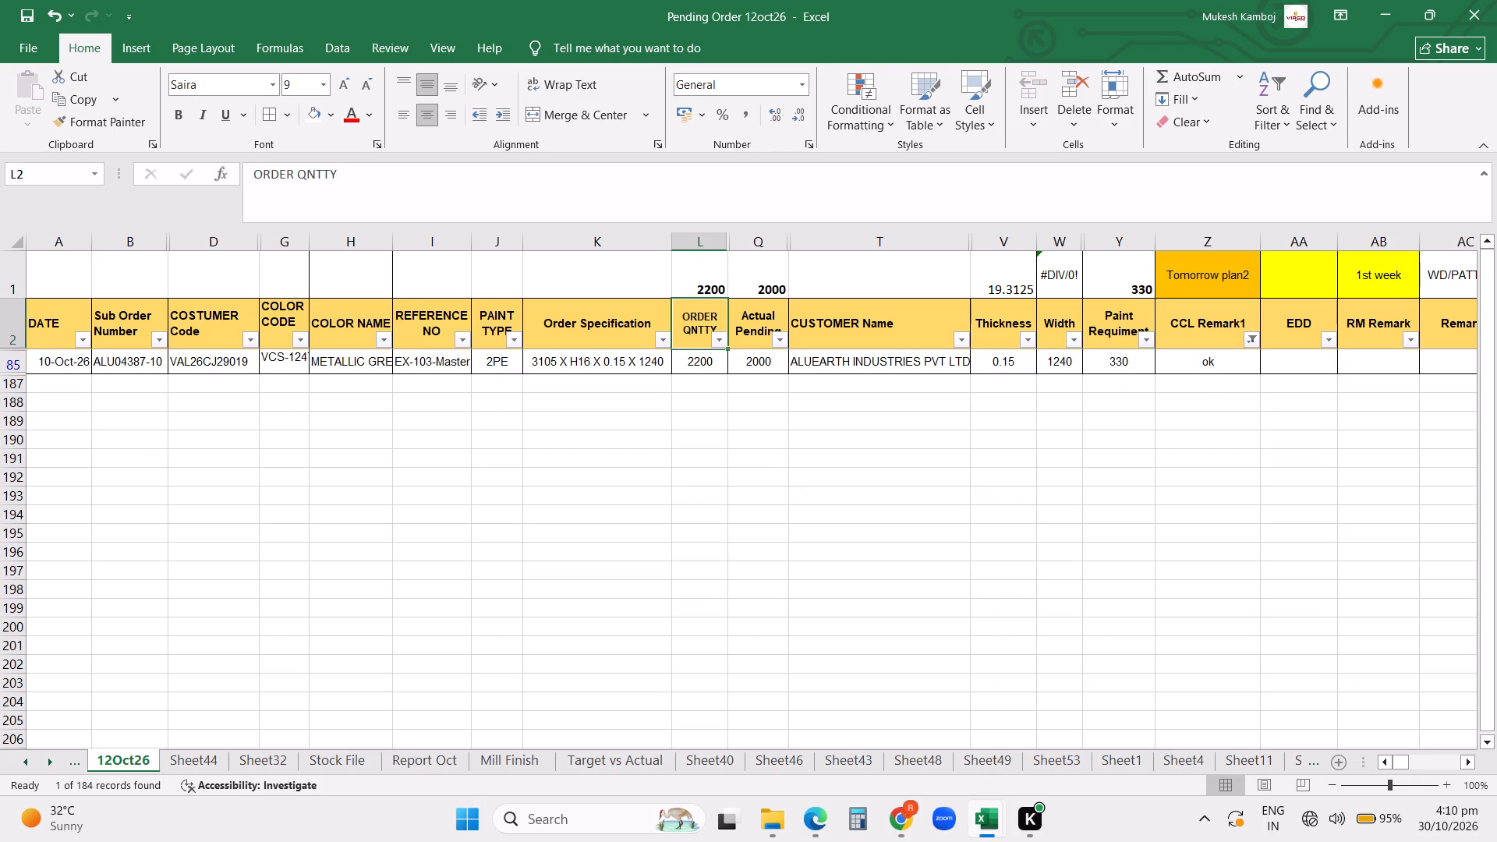
key(Up)
key(Up)
key(Down)
key(Down)
key(Down)
key(Down)
key(Down)
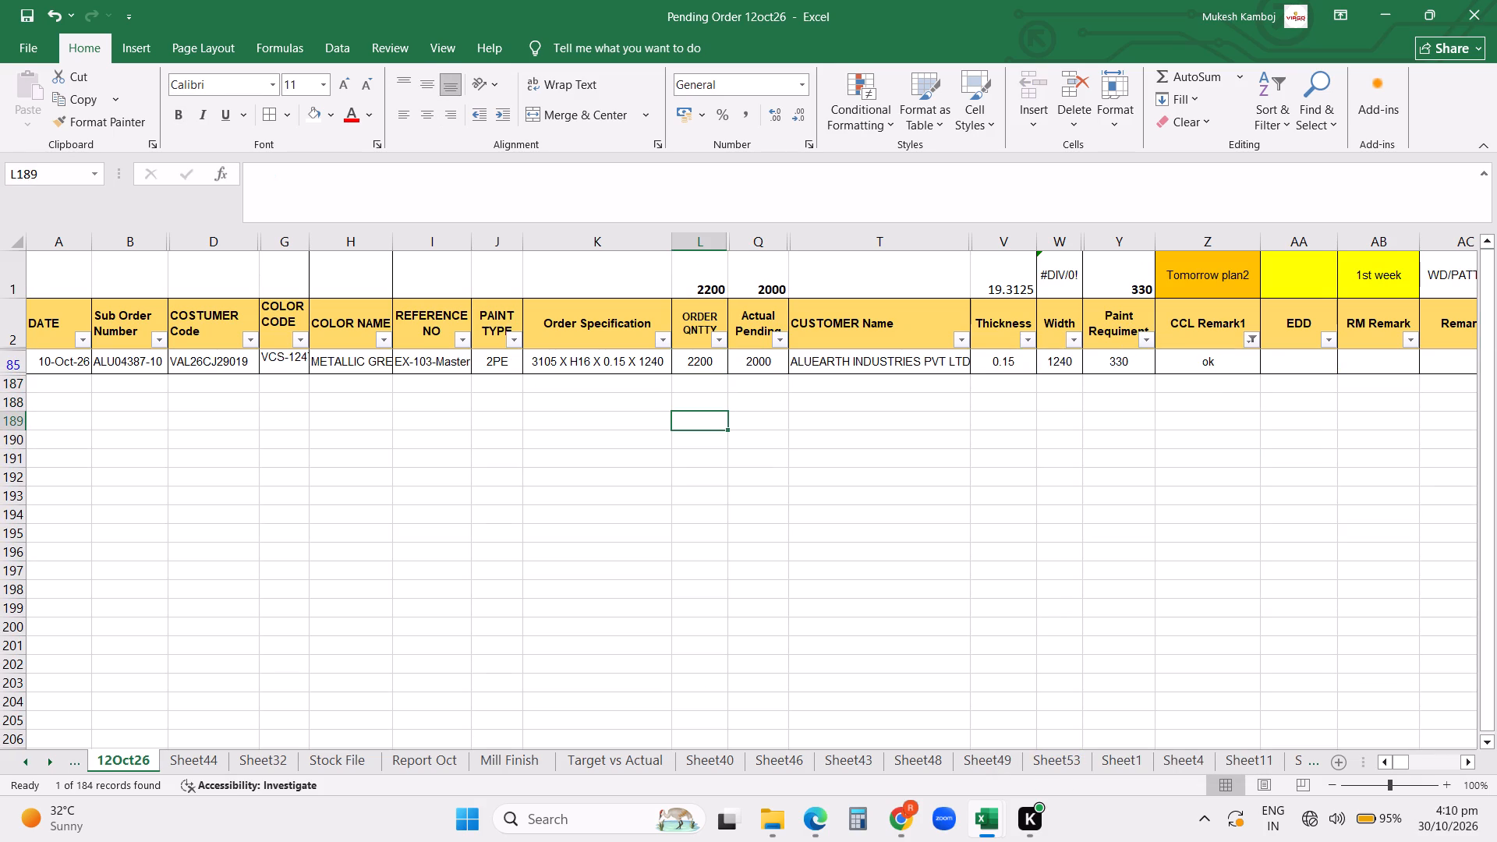
Extend the CCL Remark1 filter to include the orders marked today alongside those marked ok.
click(1241, 345)
double_click(1249, 342)
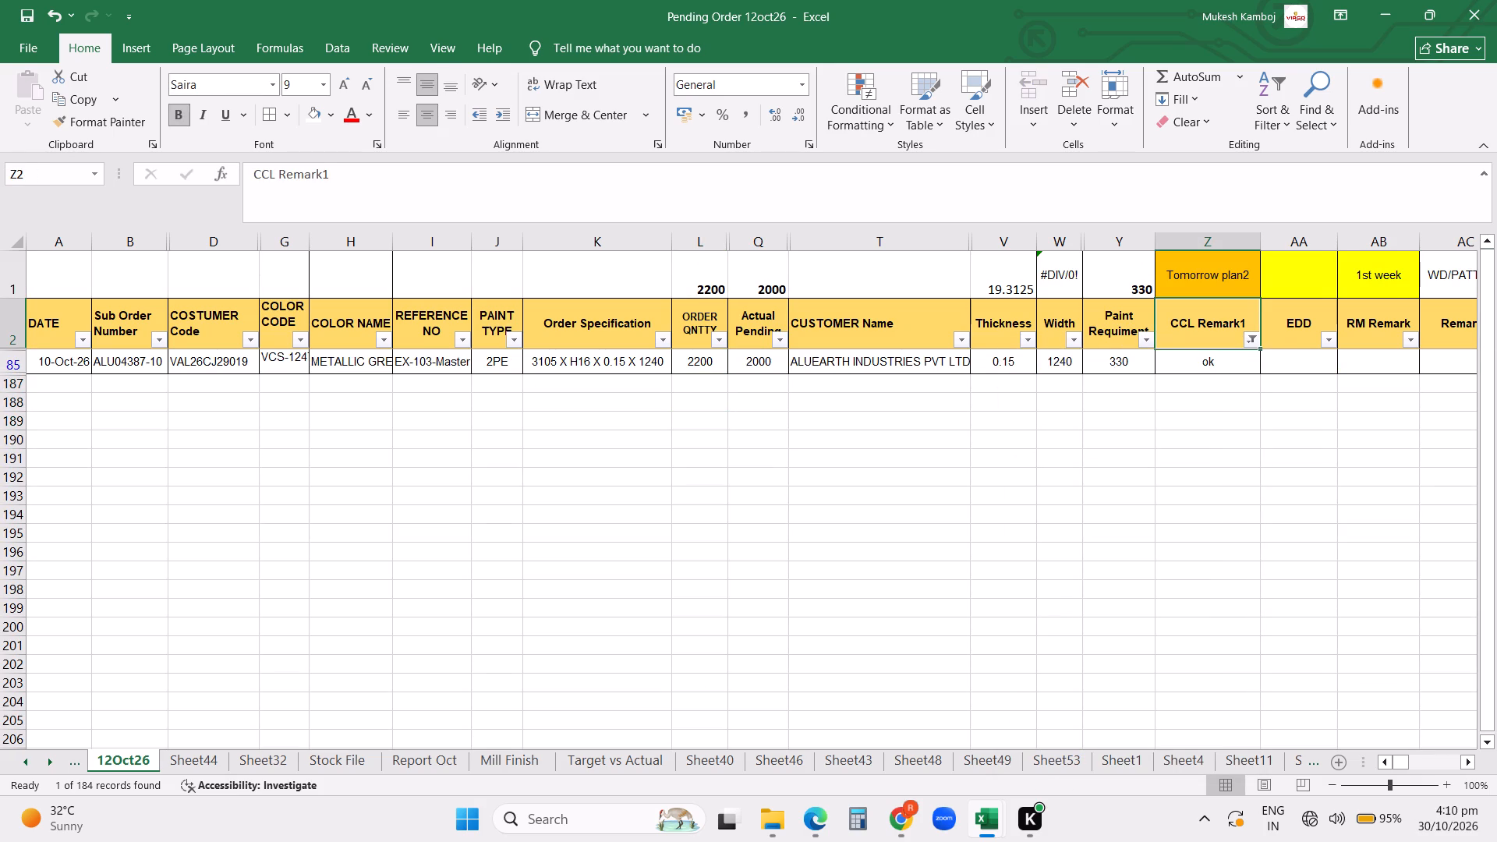
click(1254, 349)
double_click(1251, 345)
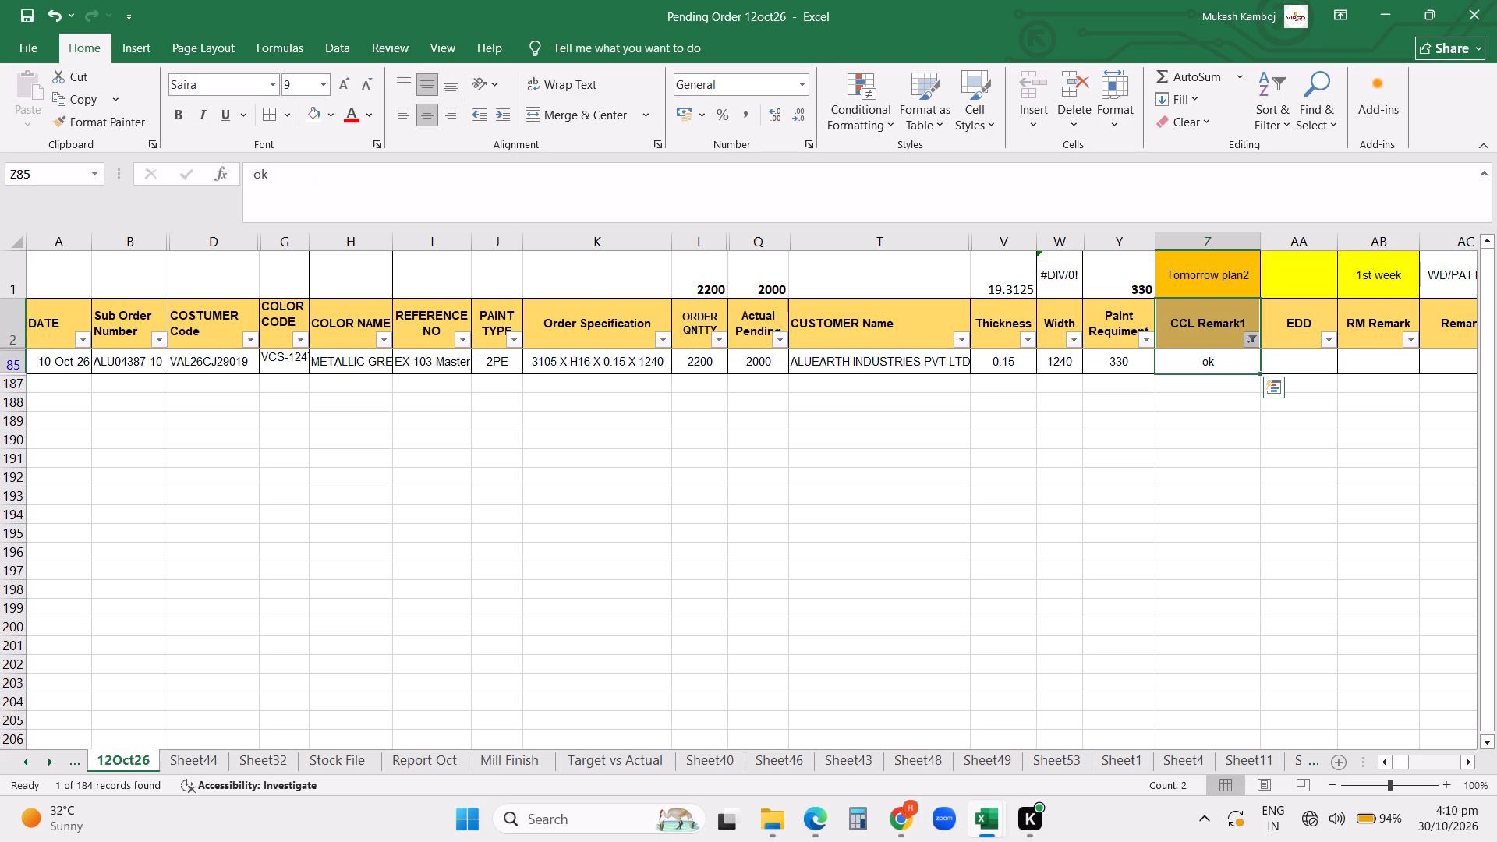
click(1251, 347)
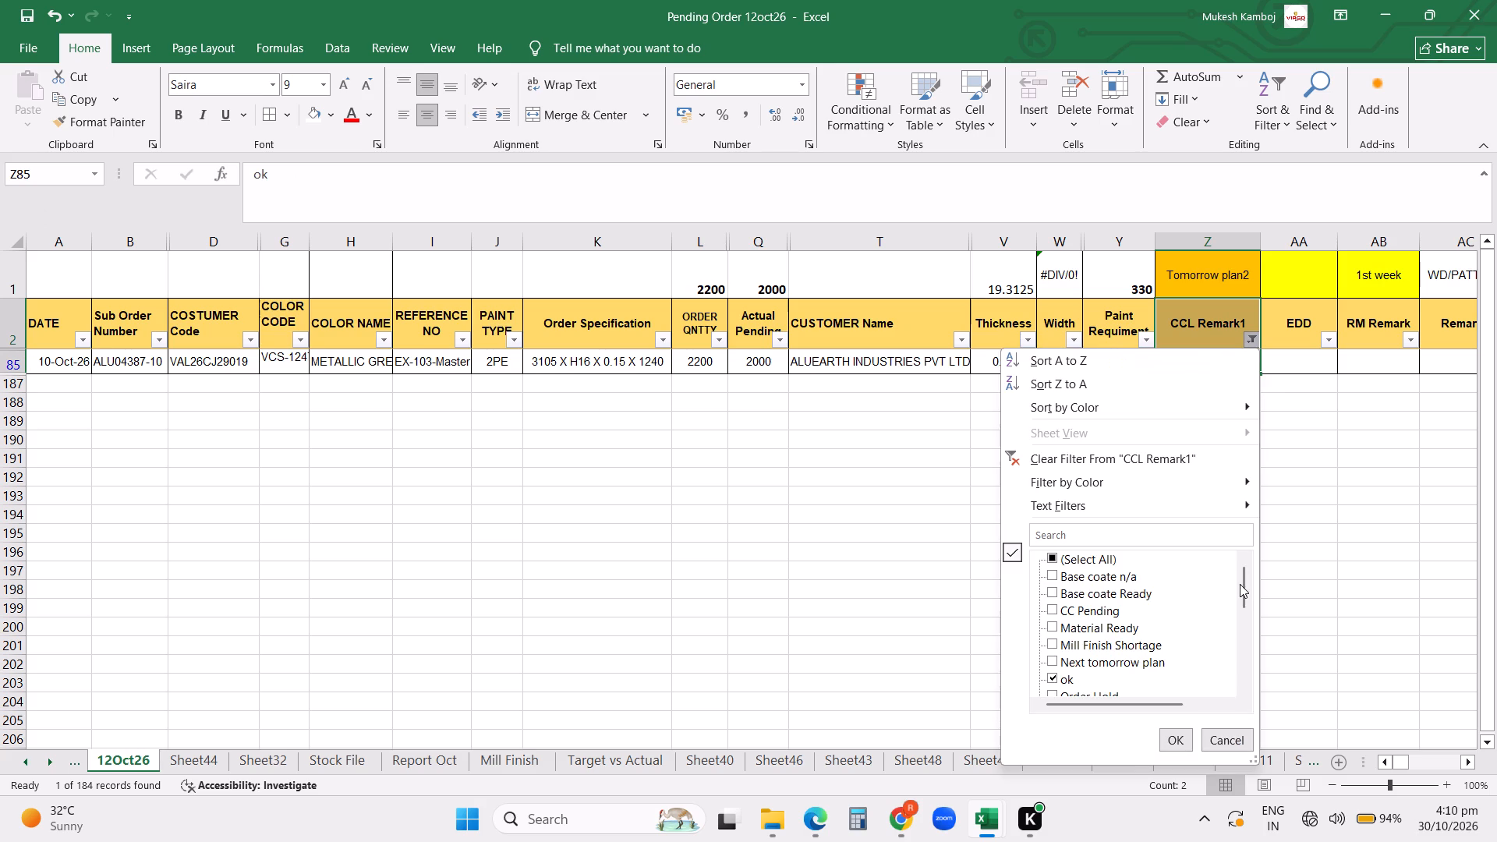
drag(1240, 584, 1240, 662)
click(1085, 666)
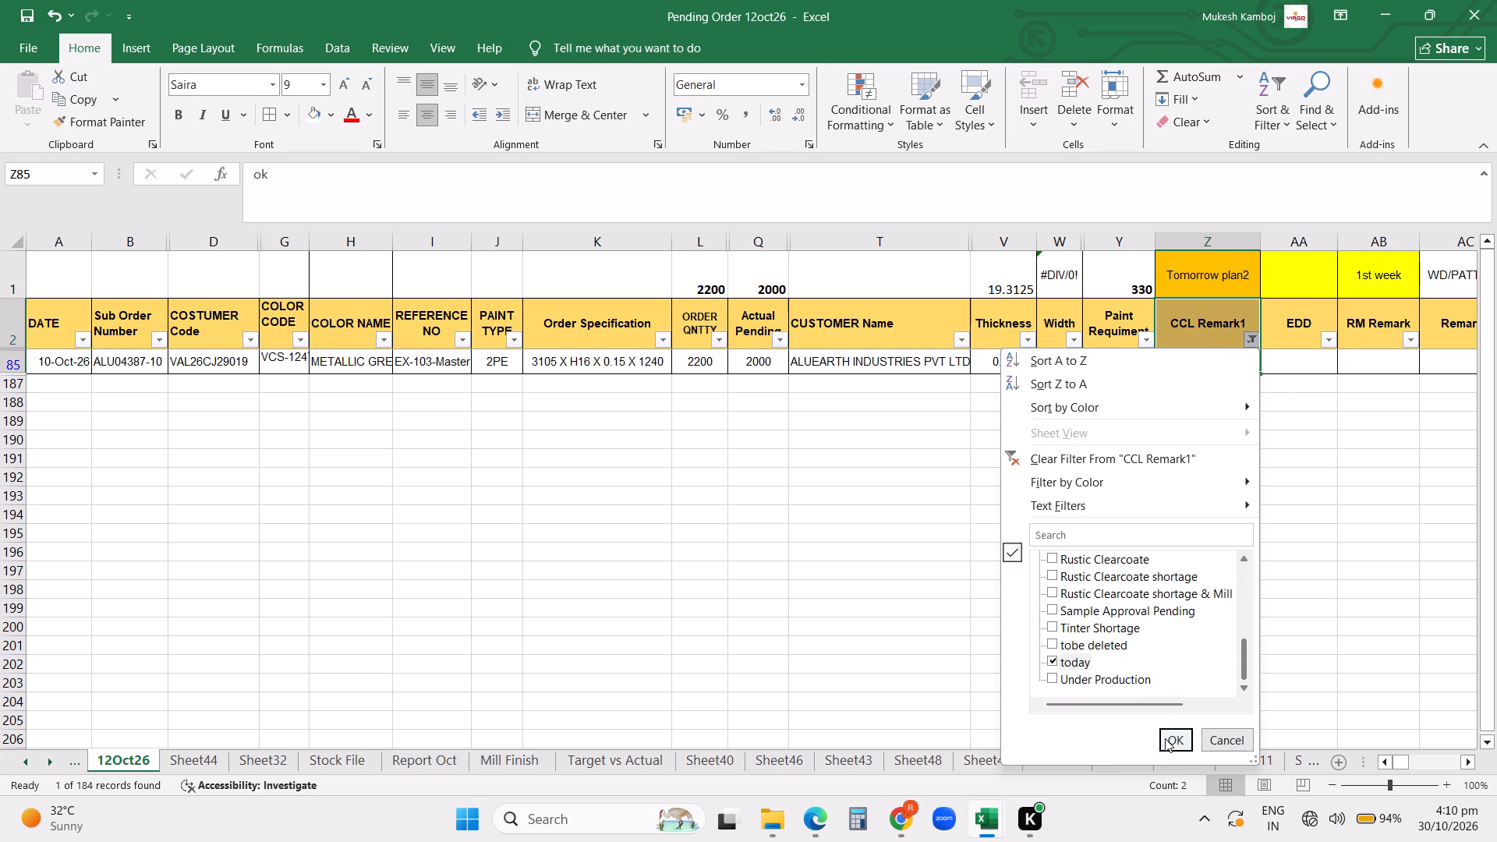
click(1165, 738)
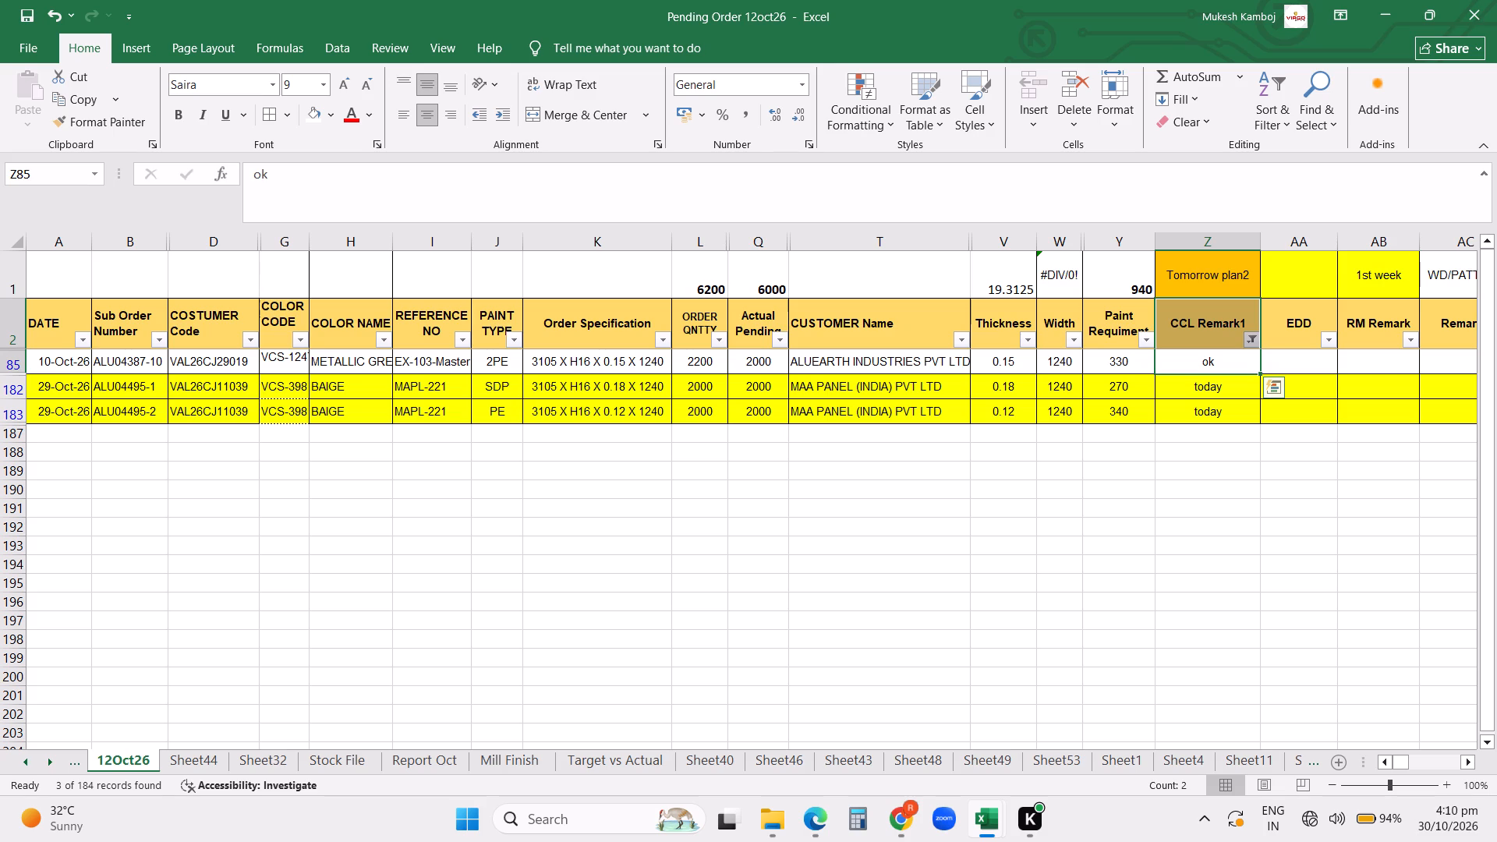
Copy the ok remark from ALU04387-10 into the CCL Remark1 cells of MAA PANEL orders ALU04495-1 and ALU04495-2.
click(1197, 359)
key(ctrl+c)
key(shift+Down)
key(shift+Down)
key(Return)
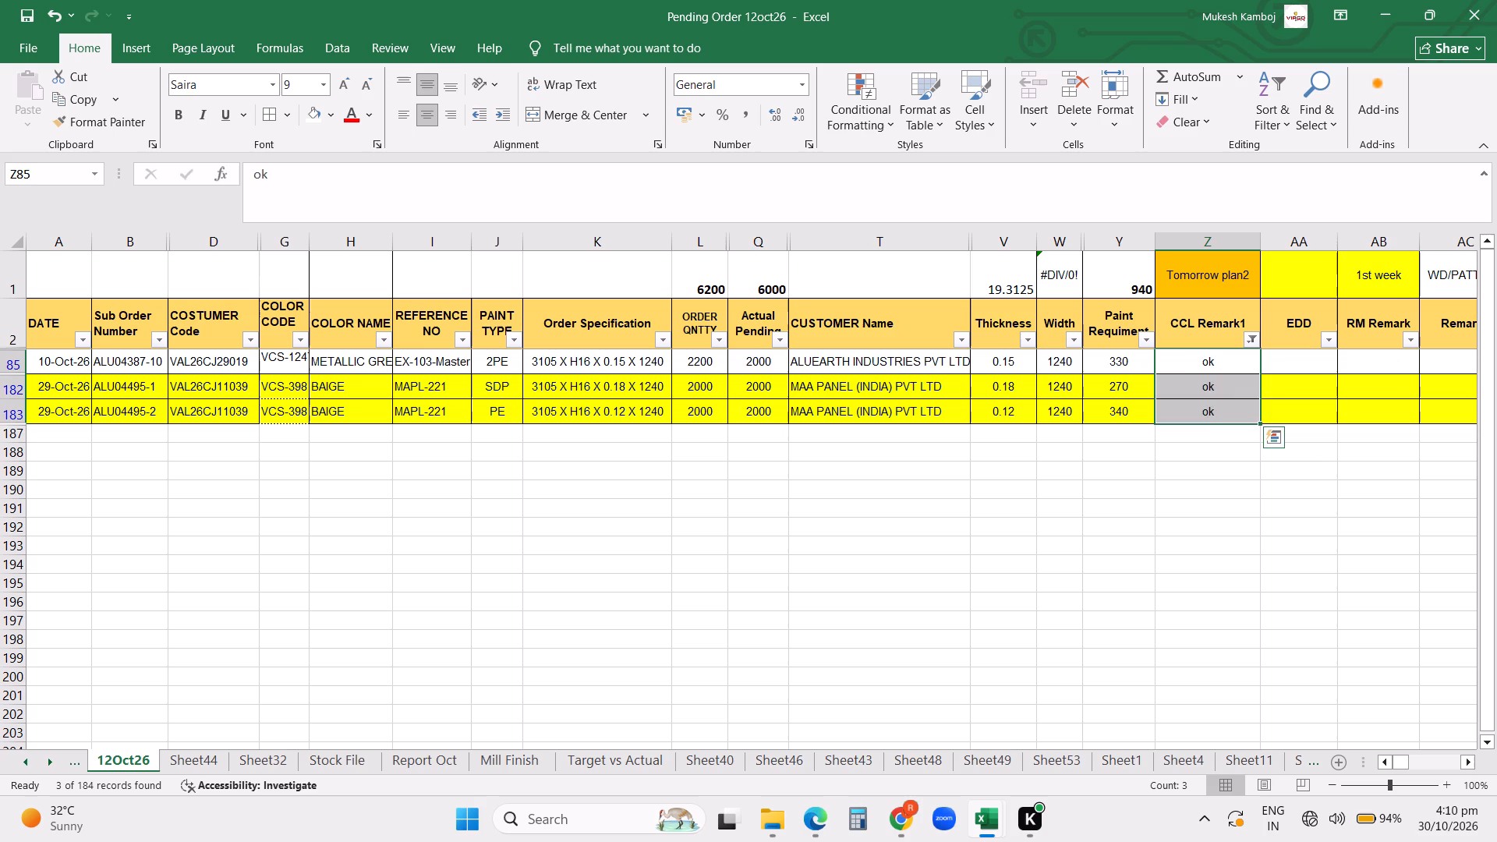
key(Down)
key(Down)
key(Down)
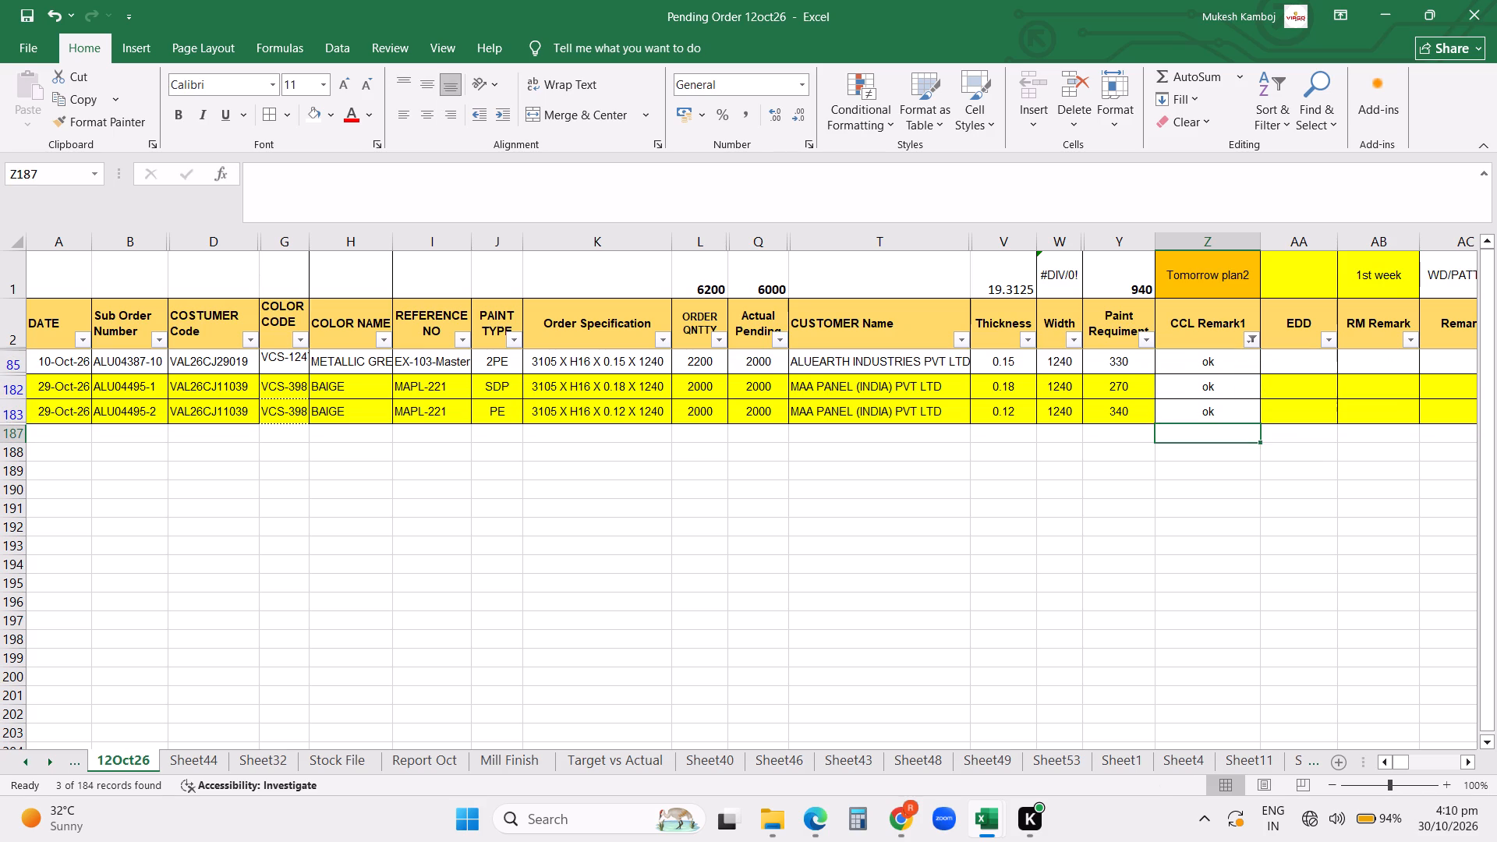
key(ctrl+Up)
key(ctrl+Up)
key(ctrl+Up)
key(Down)
key(Down)
key(Down)
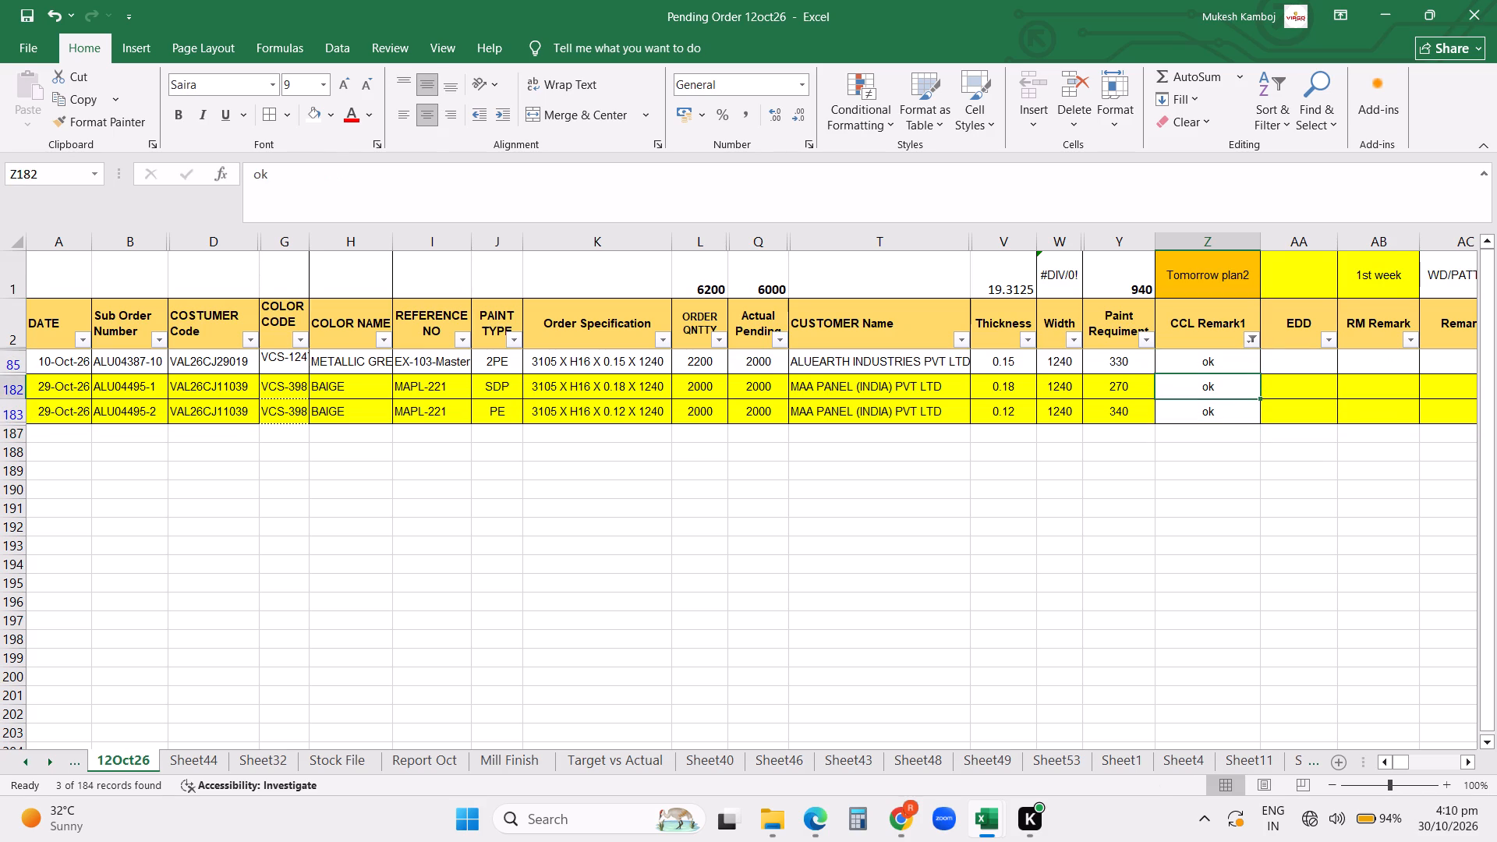
Save the pending order workbook.
click(790, 423)
key(ctrl+s)
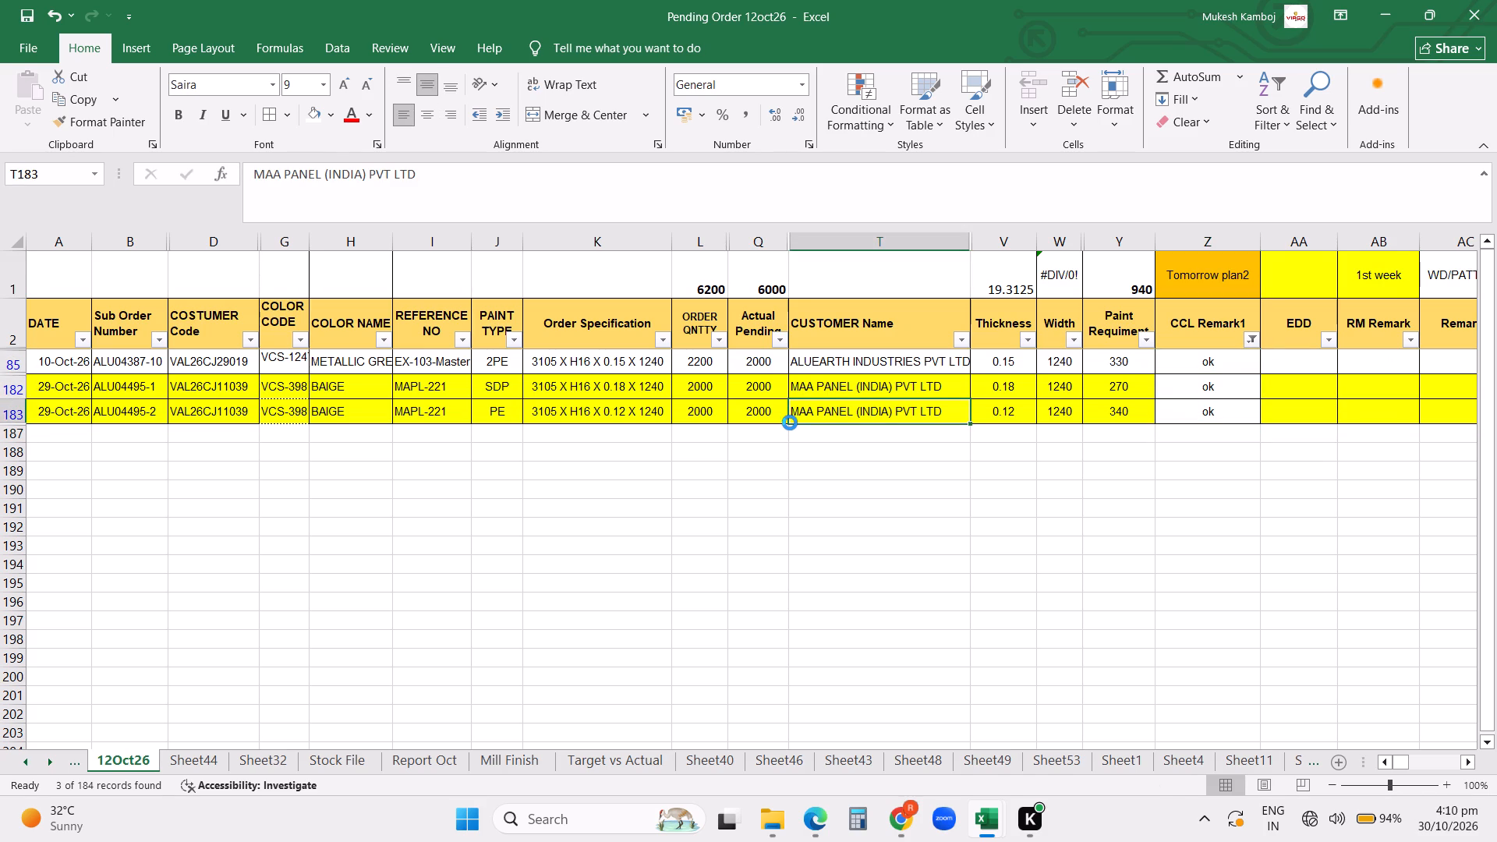
key(ctrl+s)
key(ctrl+s)
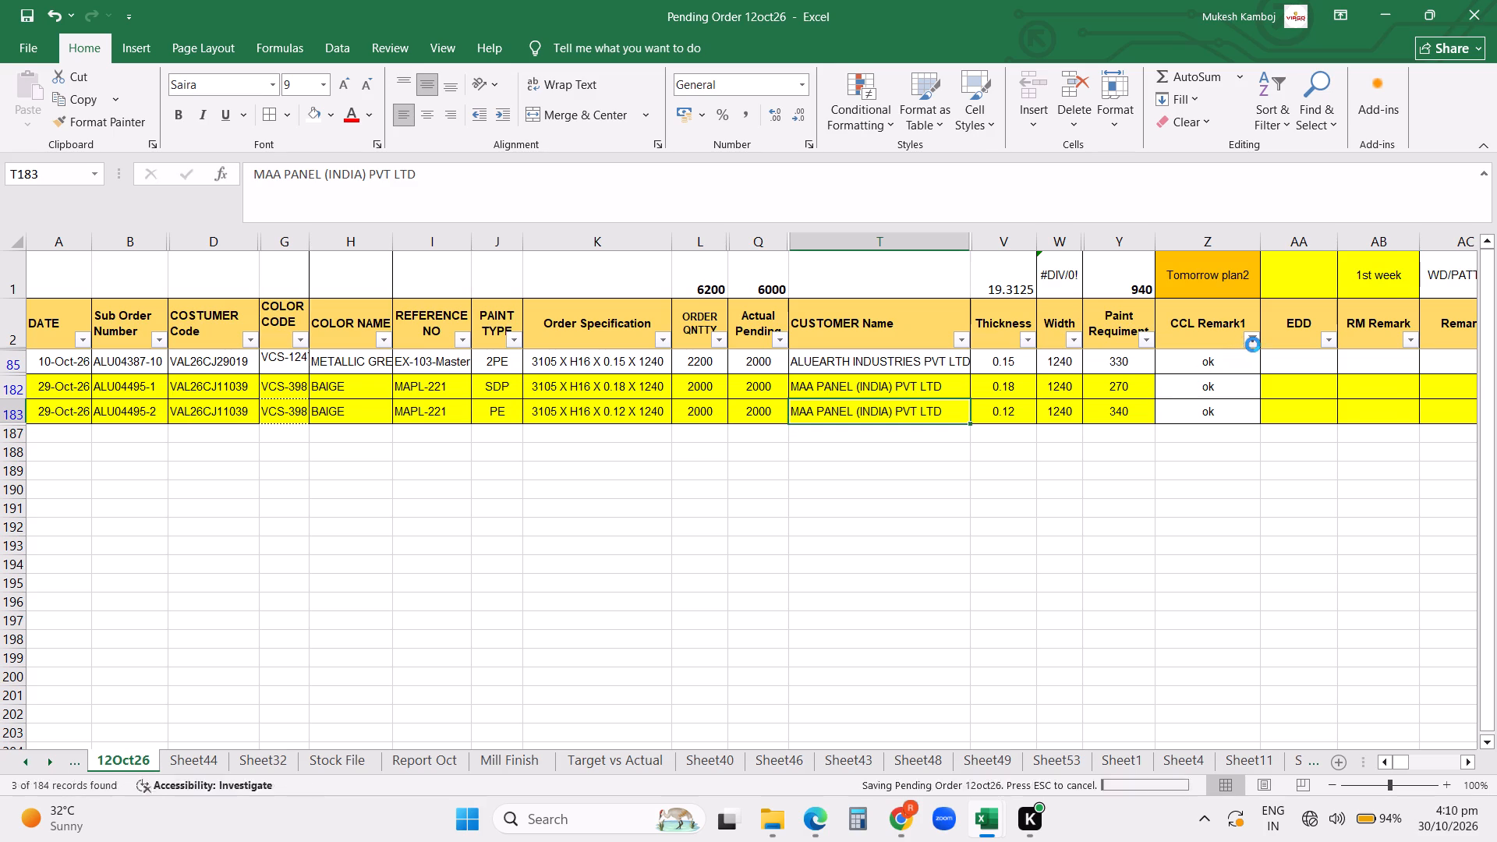
Clear the CCL Remark1 filter so all pending orders are listed, and save the workbook.
click(1253, 345)
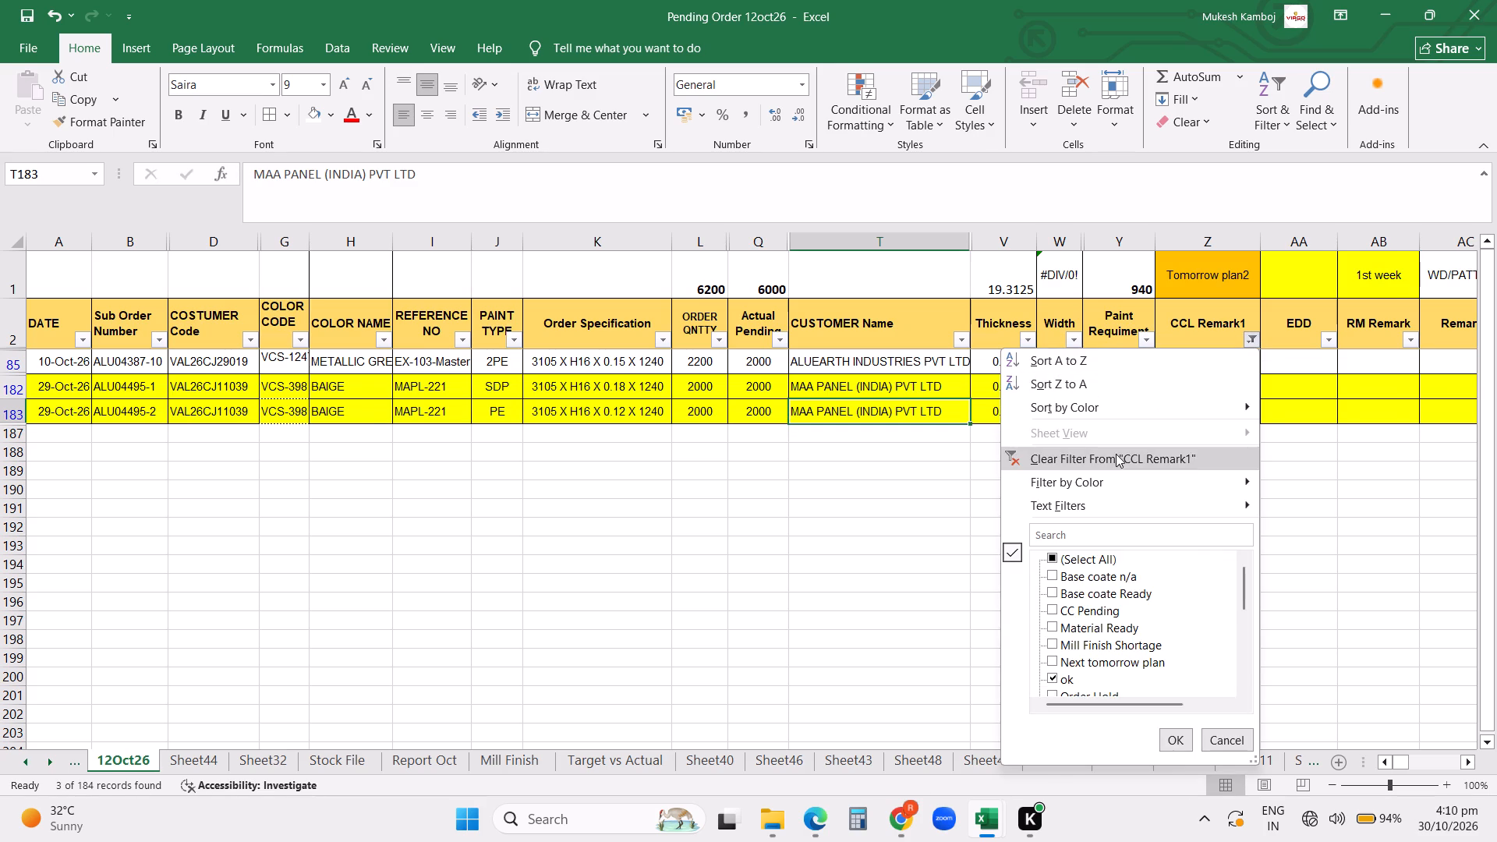
click(1116, 454)
key(ctrl+s)
key(ctrl+s)
key(ctrl+s)
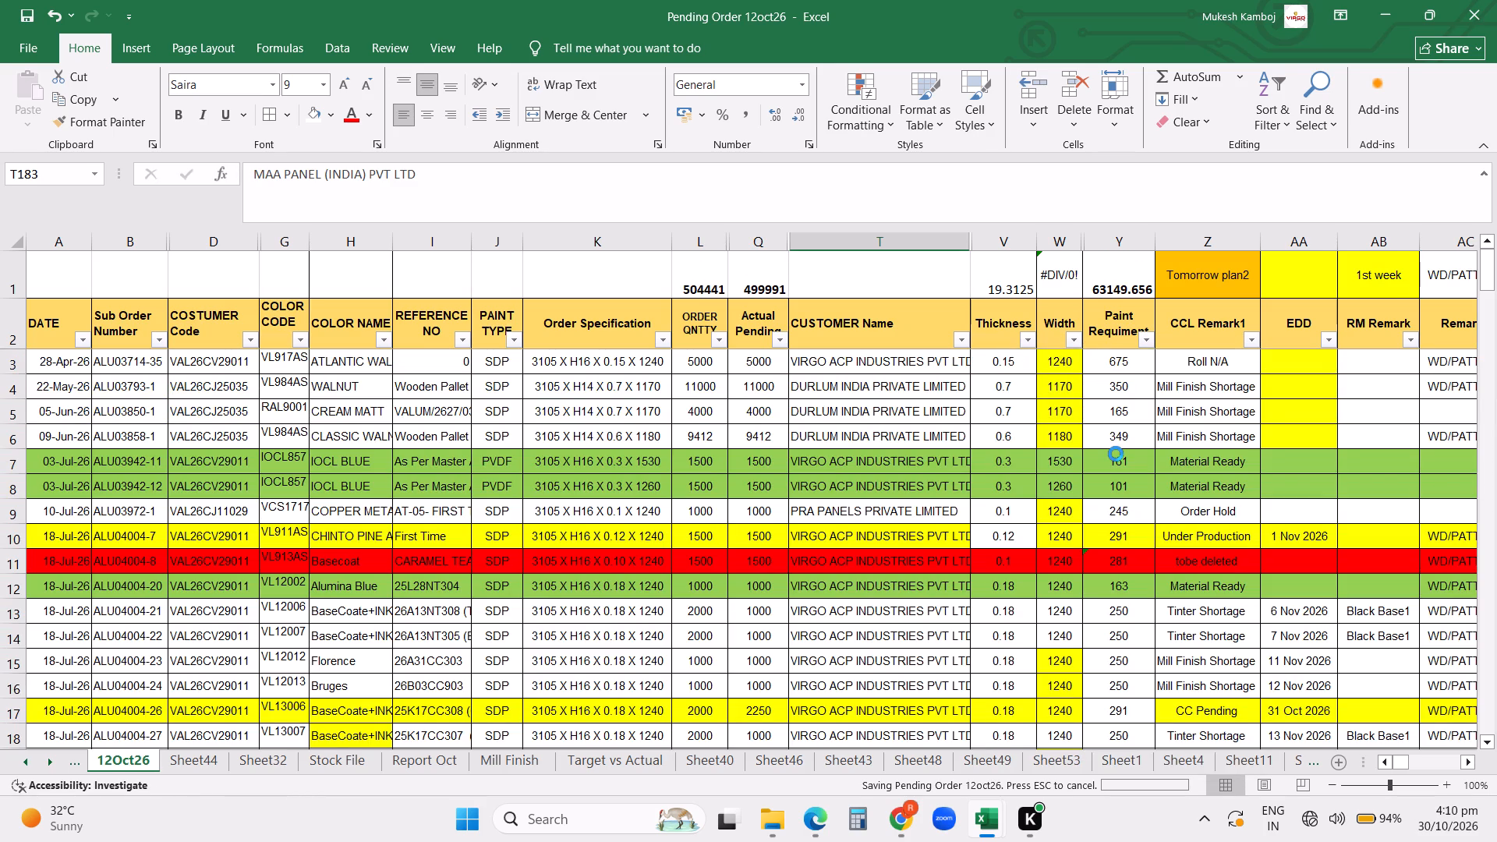
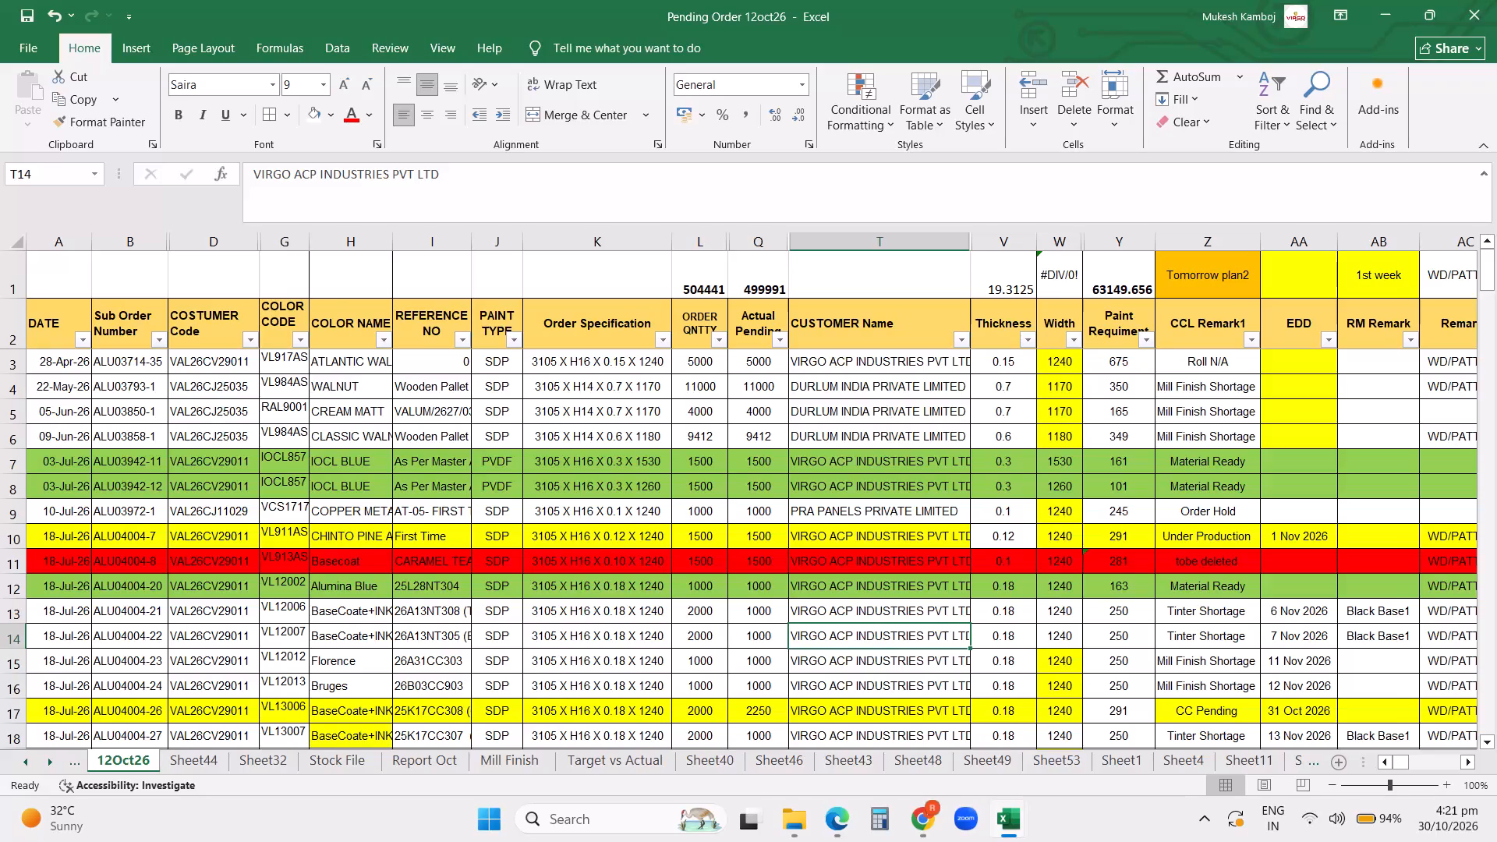
Save the pending order workbook.
key(ctrl+s)
key(ctrl+s)
key(ctrl+s)
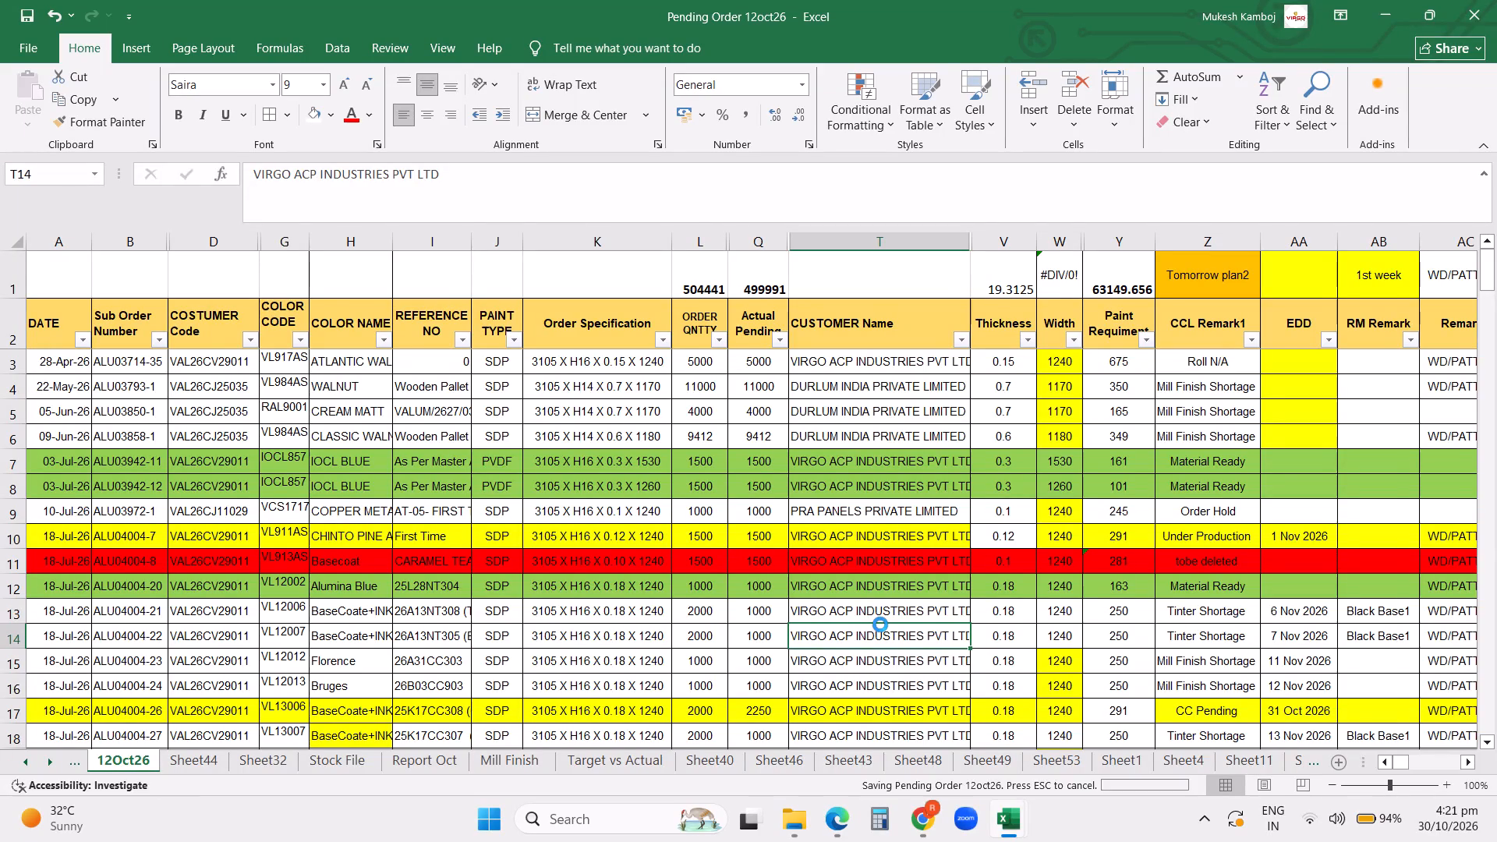